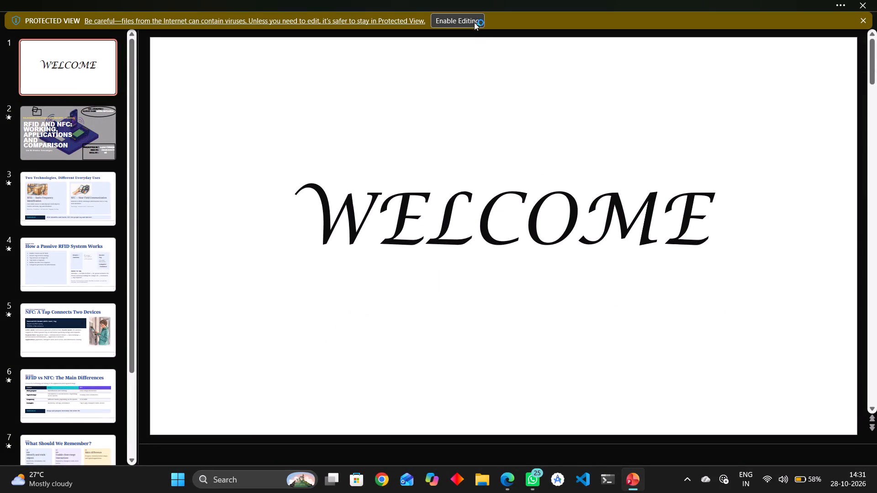
# Enable editing for the RFID and NFC presentation opened in Protected View.
pyautogui.click(473, 21)
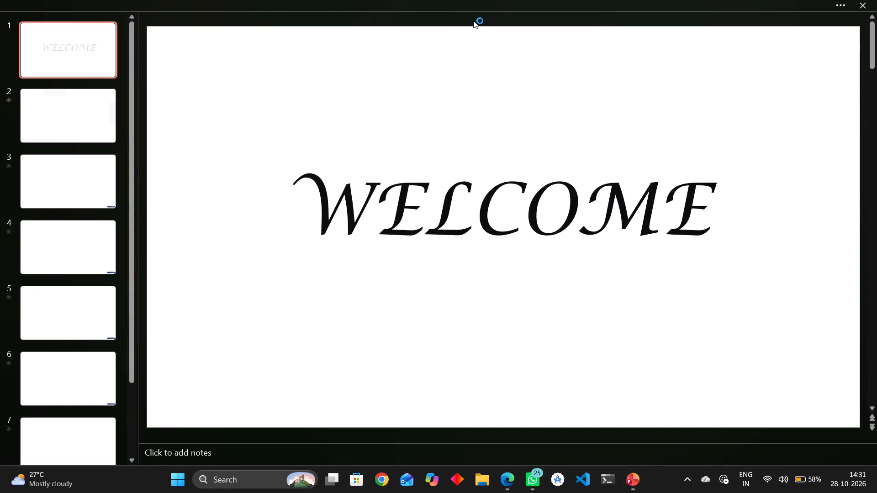
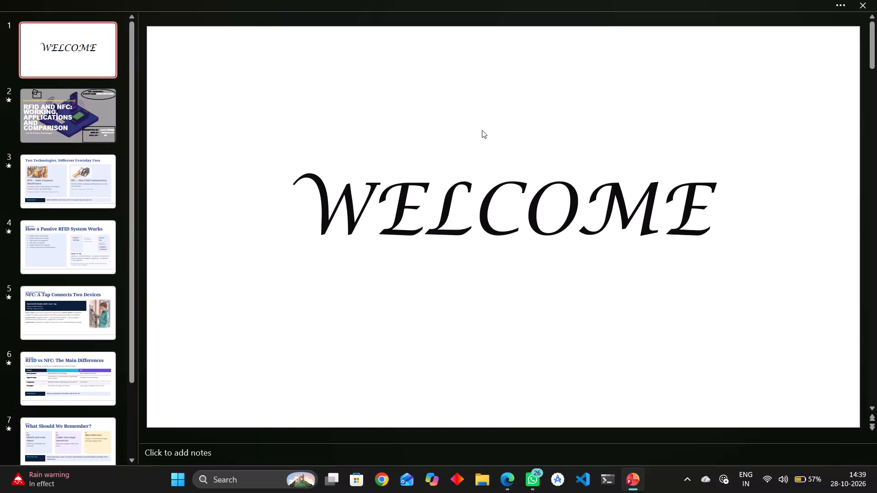
# Open the slide show recording view at the WELCOME slide.
pyautogui.click(599, 361)
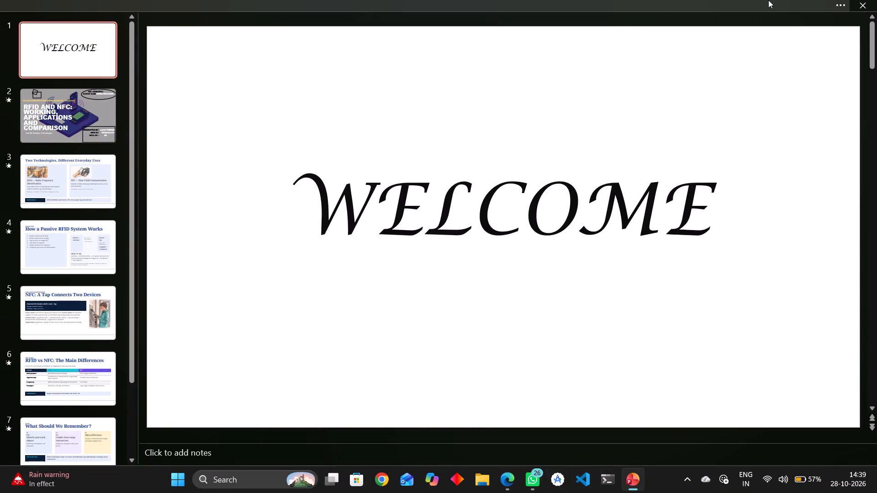
pyautogui.click(772, 102)
pyautogui.click(826, 0)
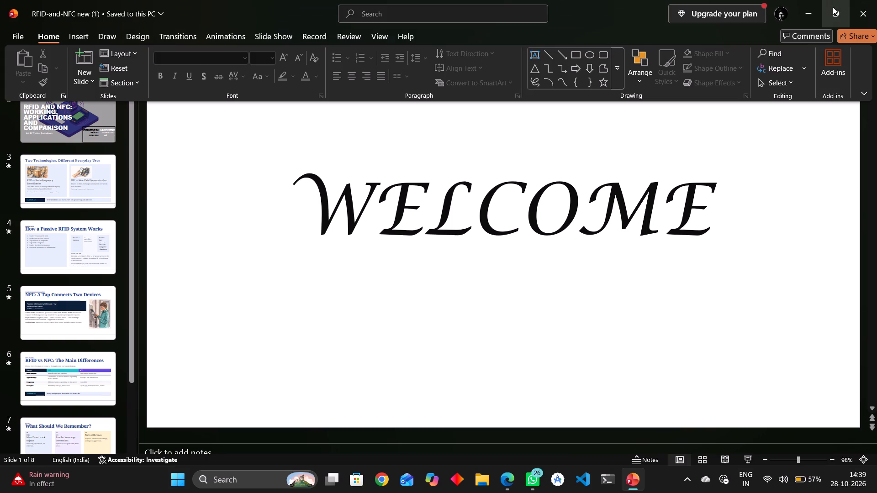
pyautogui.click(328, 37)
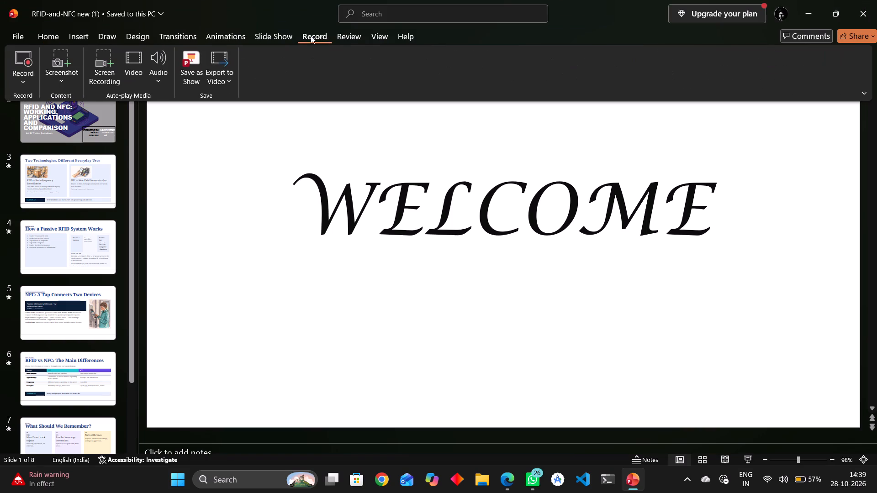
pyautogui.click(28, 67)
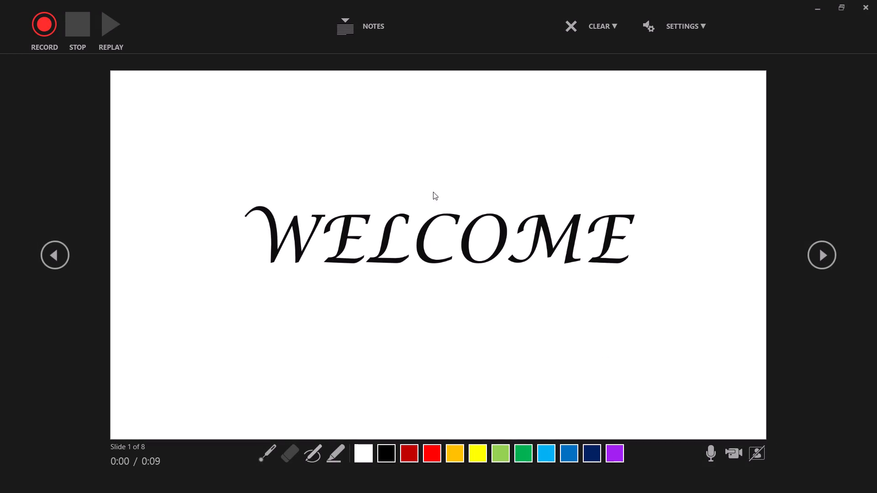
# Show the speaker notes in the recording view and enlarge their text by two steps.
pyautogui.click(336, 29)
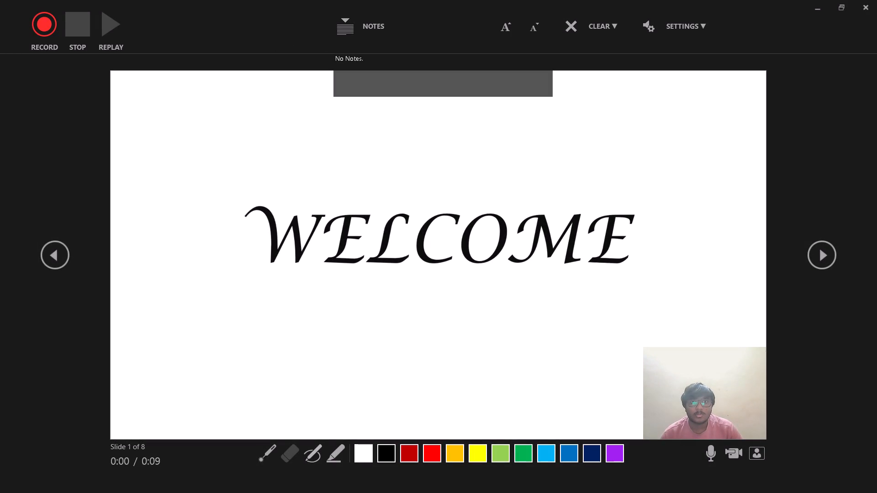
pyautogui.scroll(2, 374, 67)
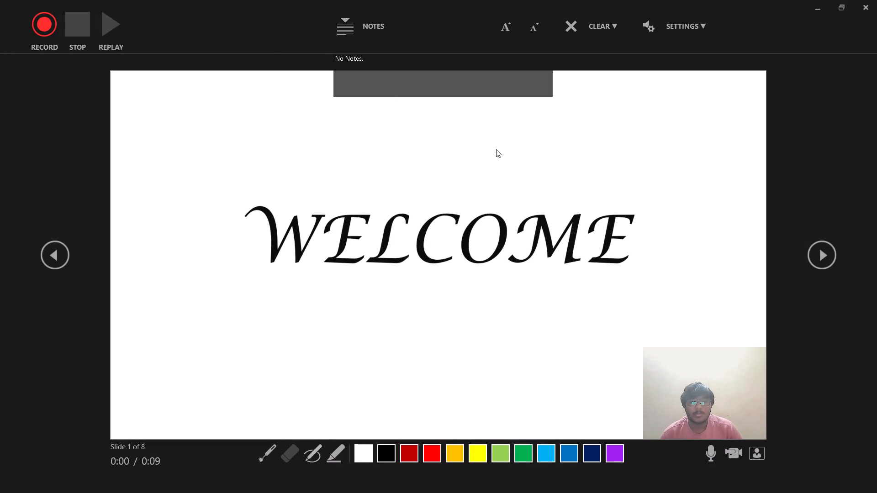
pyautogui.click(512, 32)
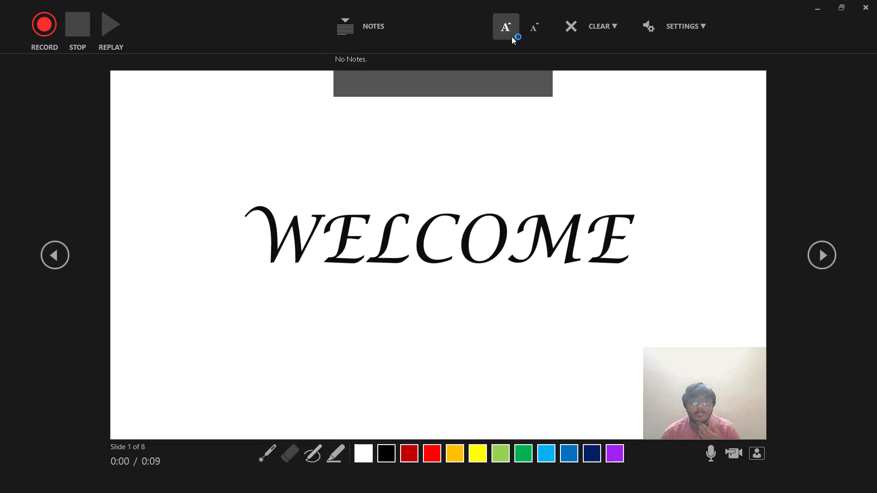
pyautogui.click(512, 33)
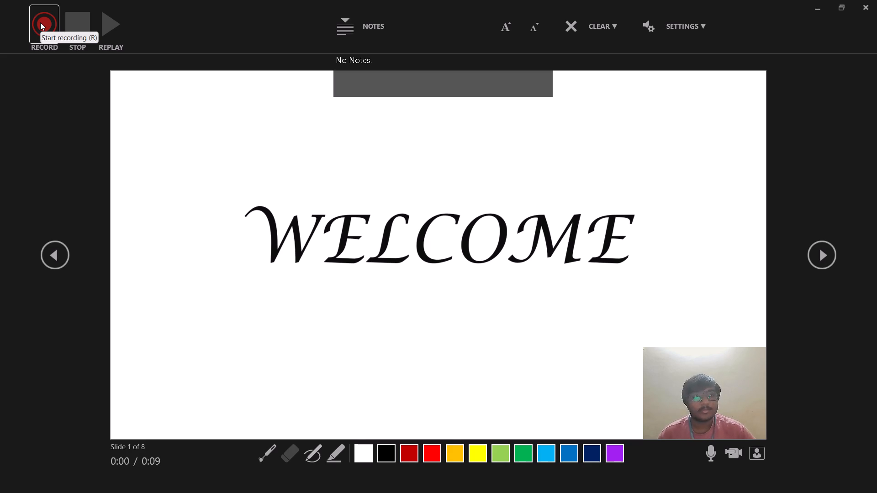
# Start recording the presentation and advance from the WELCOME slide to slide 2.
pyautogui.click(40, 22)
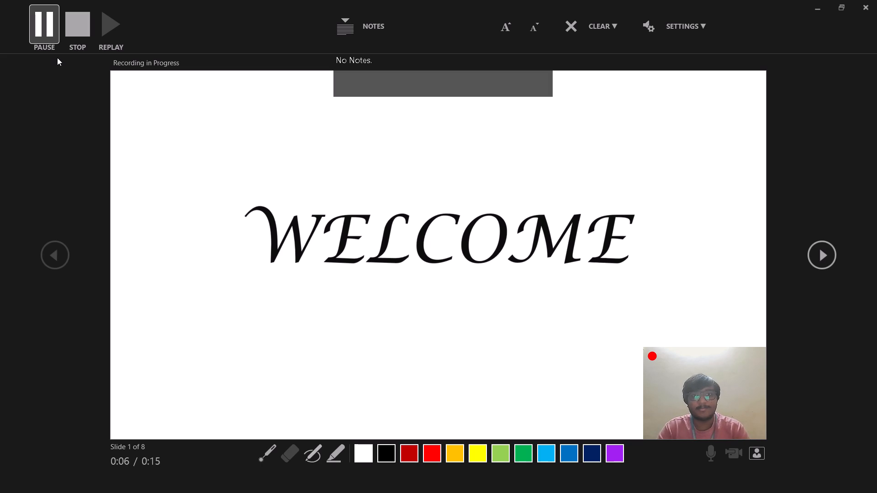
pyautogui.press('Right')
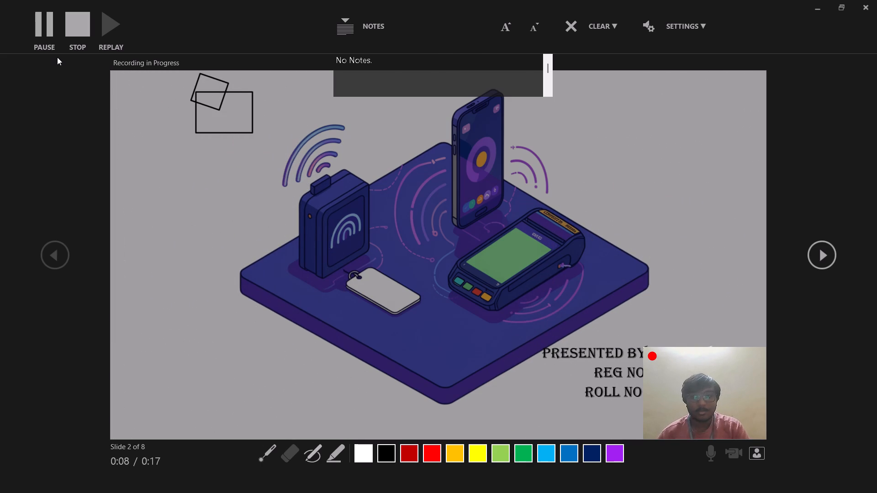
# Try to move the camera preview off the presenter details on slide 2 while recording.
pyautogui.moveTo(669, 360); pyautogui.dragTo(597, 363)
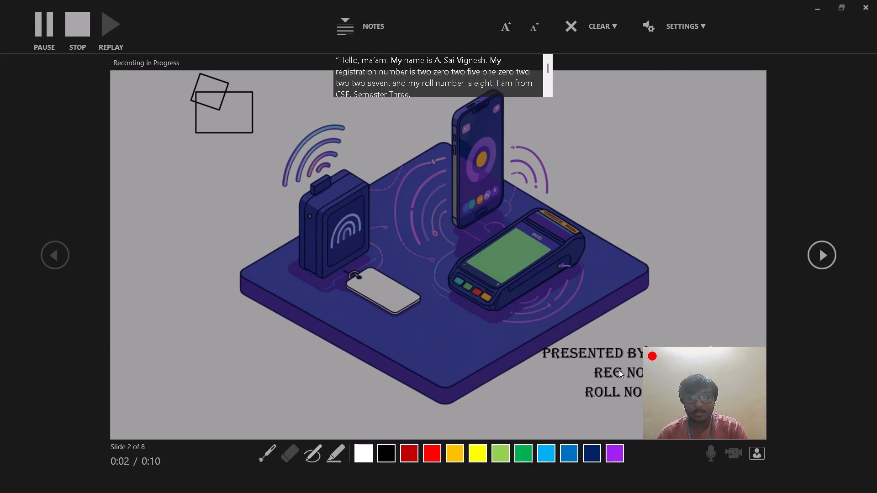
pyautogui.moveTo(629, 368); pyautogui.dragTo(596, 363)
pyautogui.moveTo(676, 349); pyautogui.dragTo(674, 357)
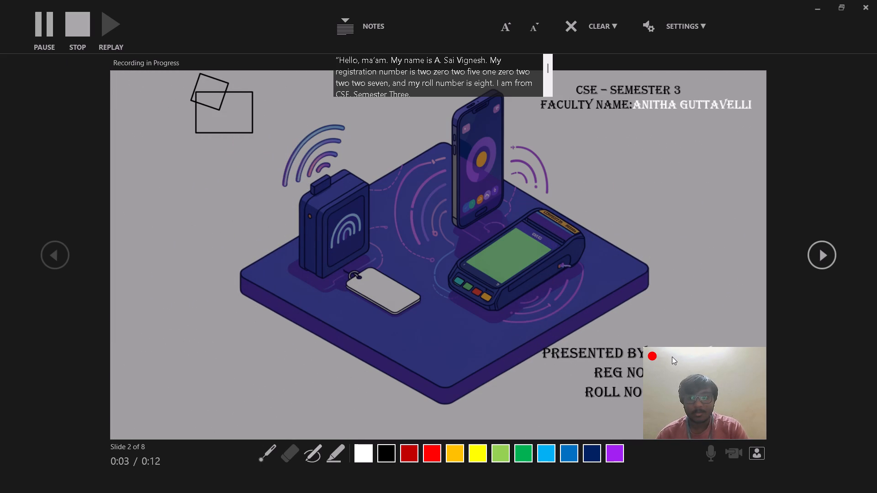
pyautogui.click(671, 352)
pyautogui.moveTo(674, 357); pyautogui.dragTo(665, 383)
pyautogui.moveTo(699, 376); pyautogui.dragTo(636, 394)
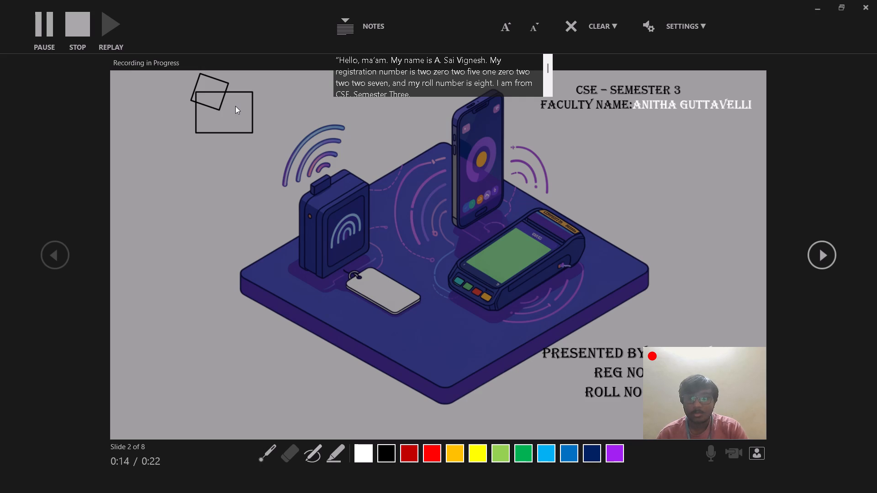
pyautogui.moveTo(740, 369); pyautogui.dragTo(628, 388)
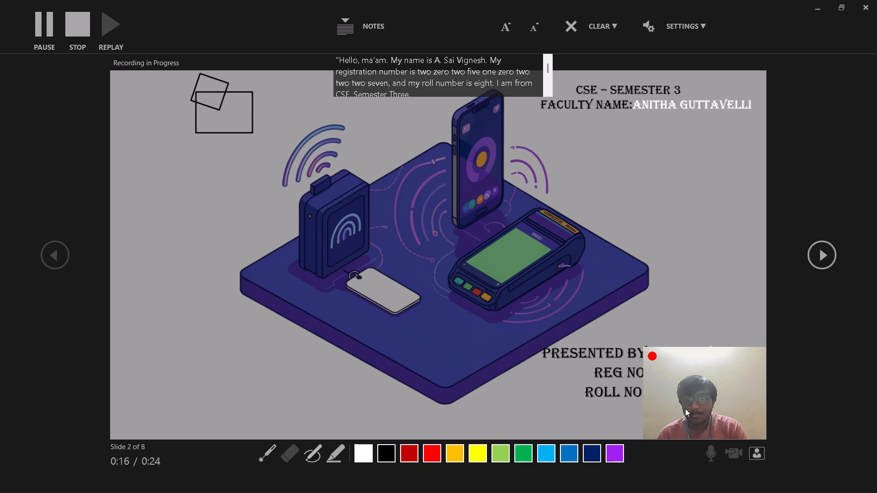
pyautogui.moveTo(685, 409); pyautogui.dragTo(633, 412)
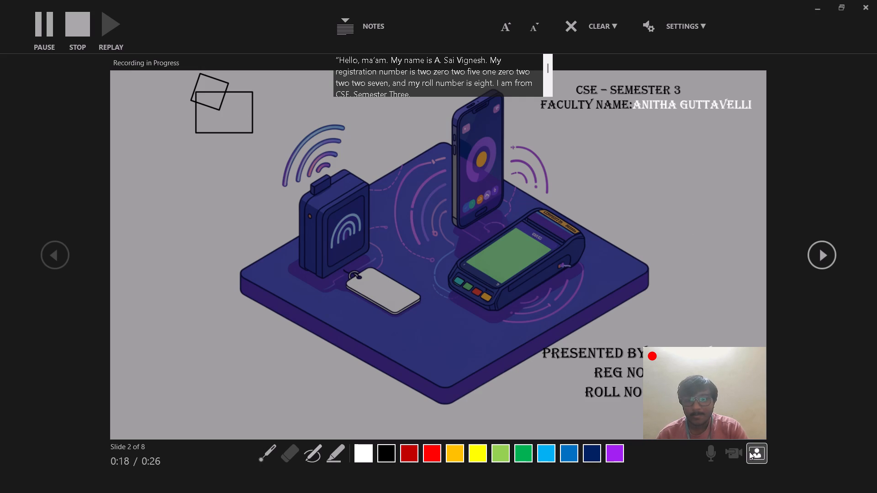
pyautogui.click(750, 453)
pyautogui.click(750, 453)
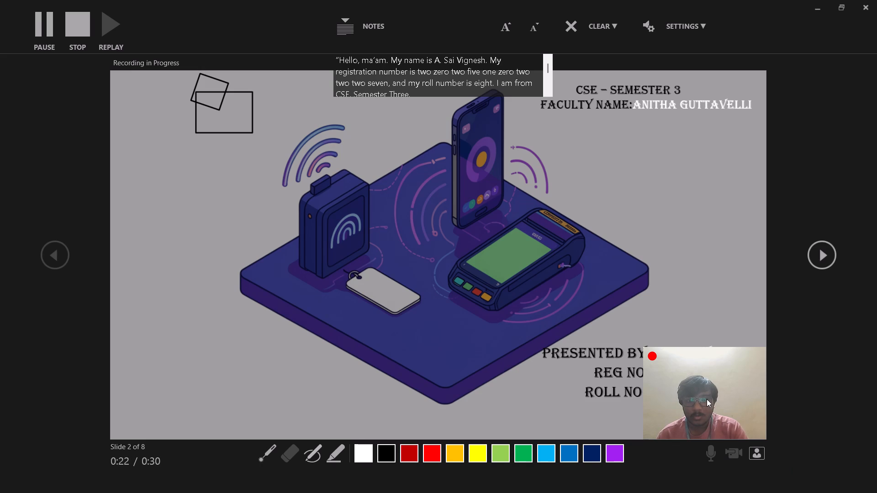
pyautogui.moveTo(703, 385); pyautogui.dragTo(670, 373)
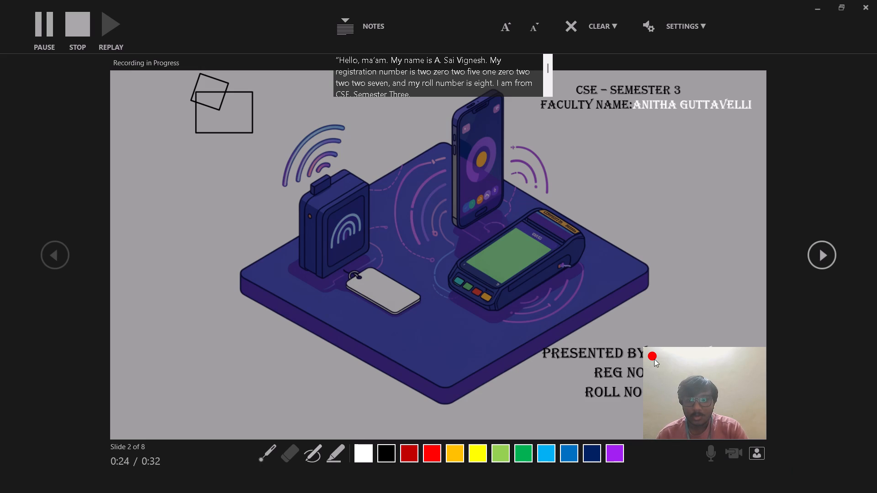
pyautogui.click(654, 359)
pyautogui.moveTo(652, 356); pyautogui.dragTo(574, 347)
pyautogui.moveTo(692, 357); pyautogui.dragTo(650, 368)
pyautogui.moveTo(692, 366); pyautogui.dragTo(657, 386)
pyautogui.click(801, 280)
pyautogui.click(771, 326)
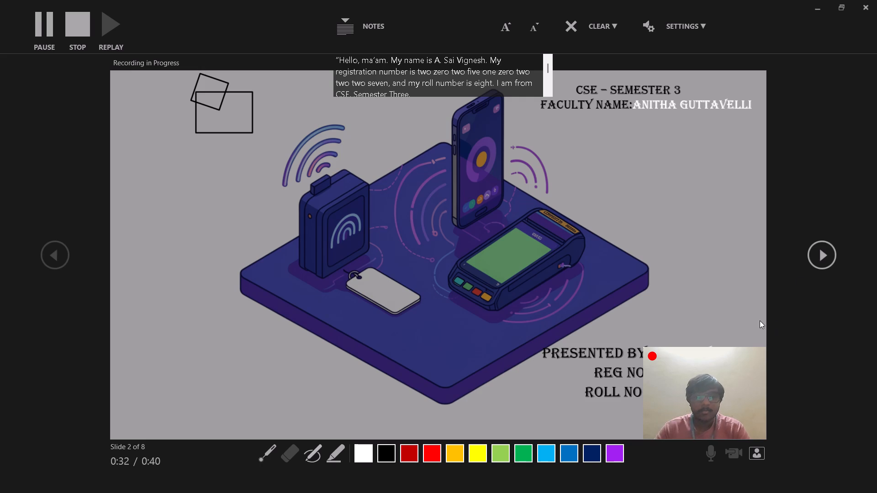
# Play slide 2's animations through the faculty oval, presenter box, title and unit line, and advance the recording to slide 3.
pyautogui.press('Right')
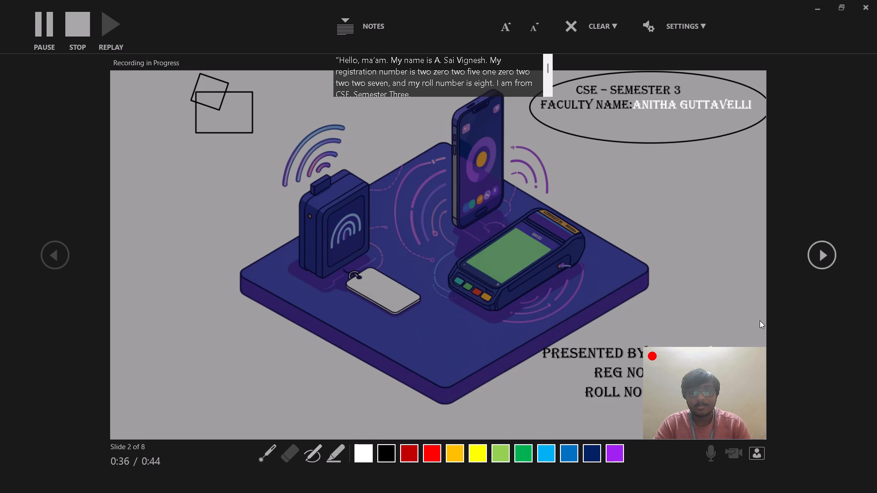
pyautogui.press('Right')
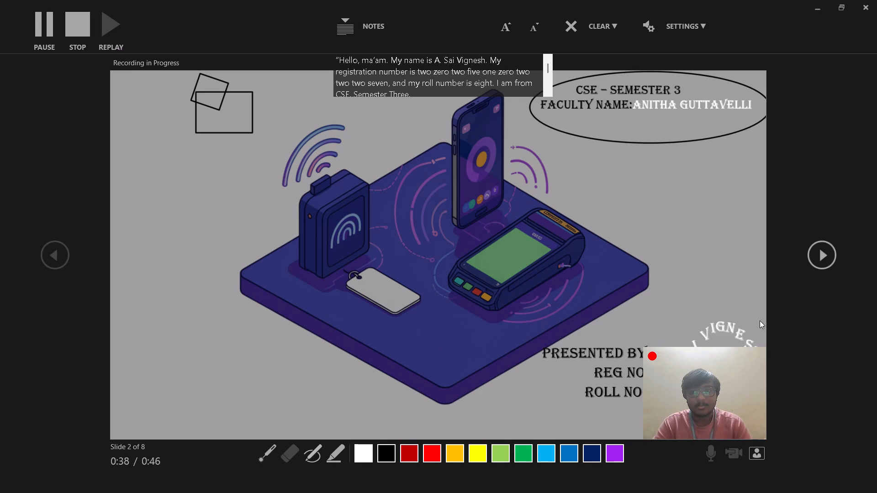
pyautogui.press('Right')
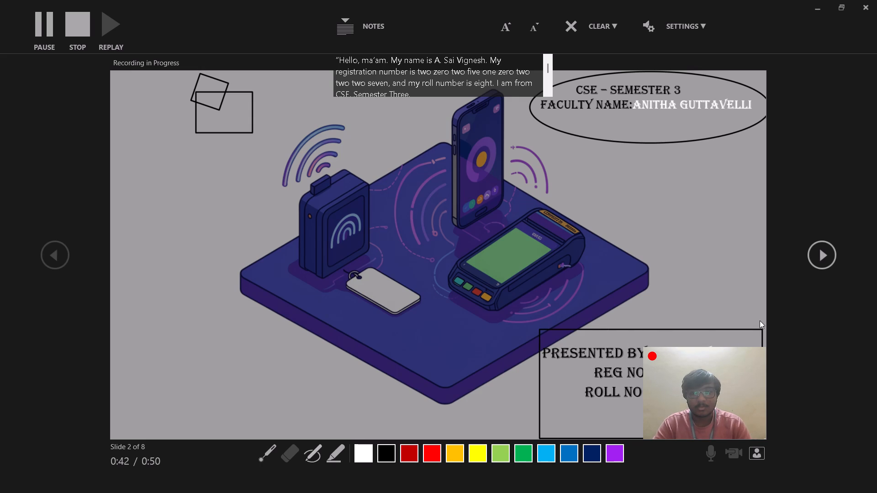
pyautogui.press('Right')
pyautogui.press('Right')
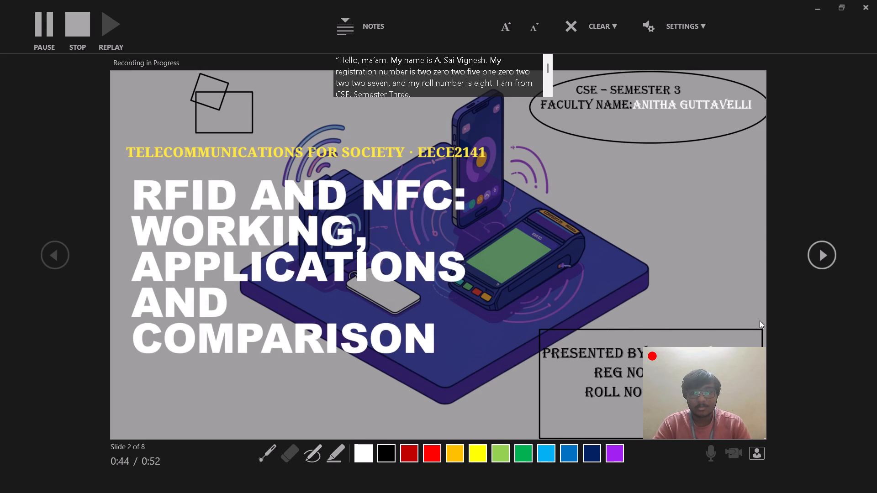
pyautogui.press('Right')
pyautogui.press('Right')
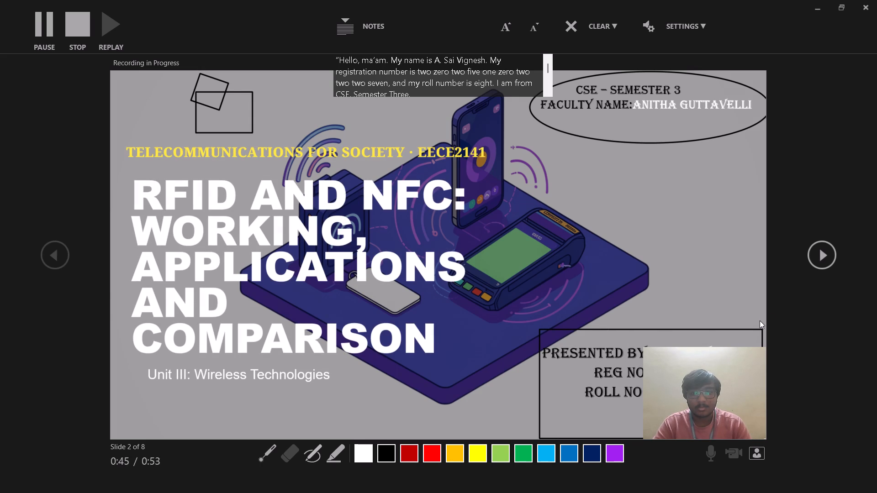
pyautogui.press('Right')
pyautogui.press('Right')
pyautogui.press('Right')
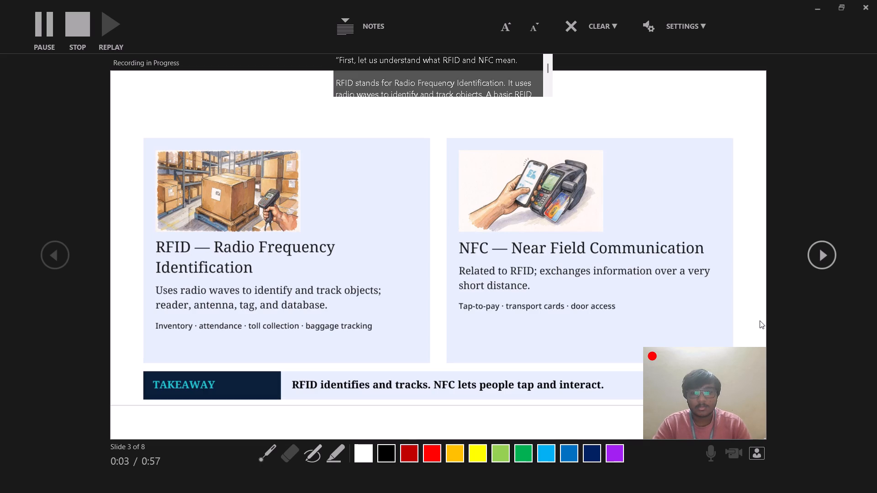
# Advance the recording from slide 3 through the passive RFID, NFC and comparison slides to the recap on slide 7.
pyautogui.press('Left')
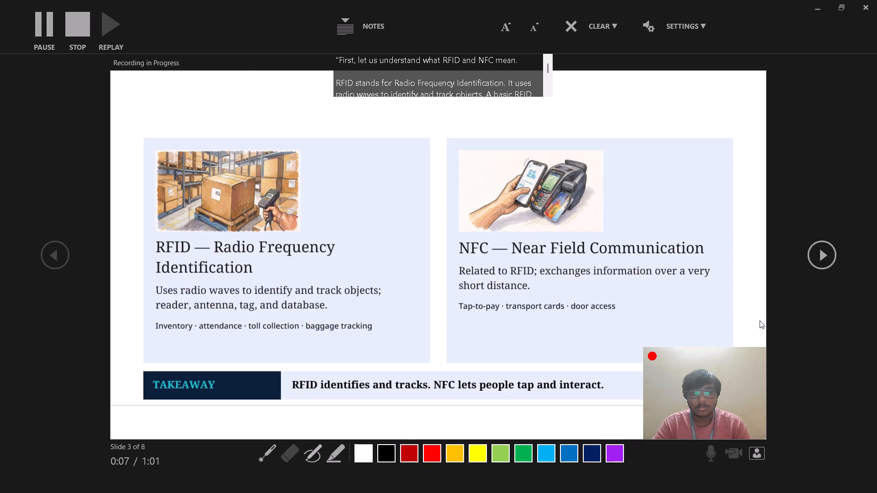
pyautogui.press('Right')
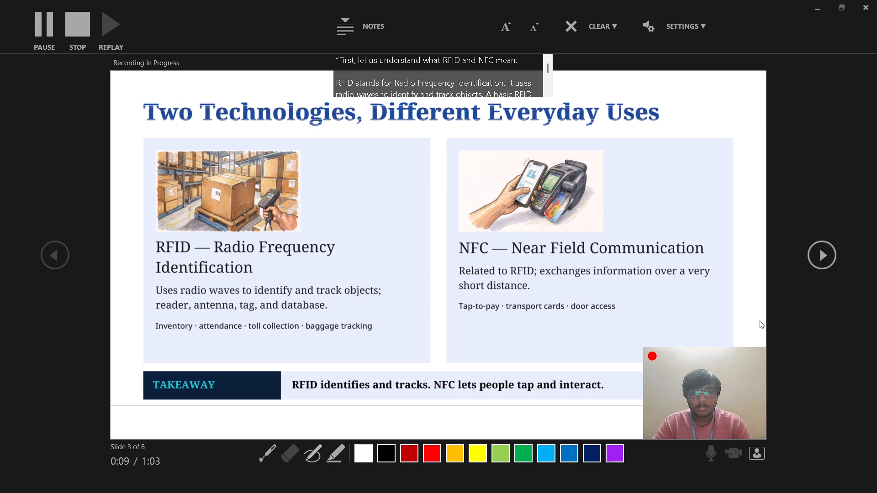
pyautogui.press('Right')
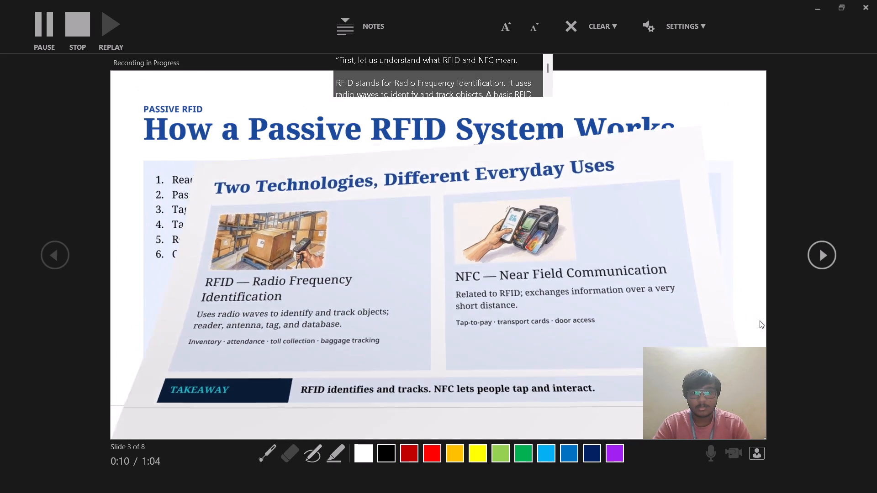
pyautogui.press('Right')
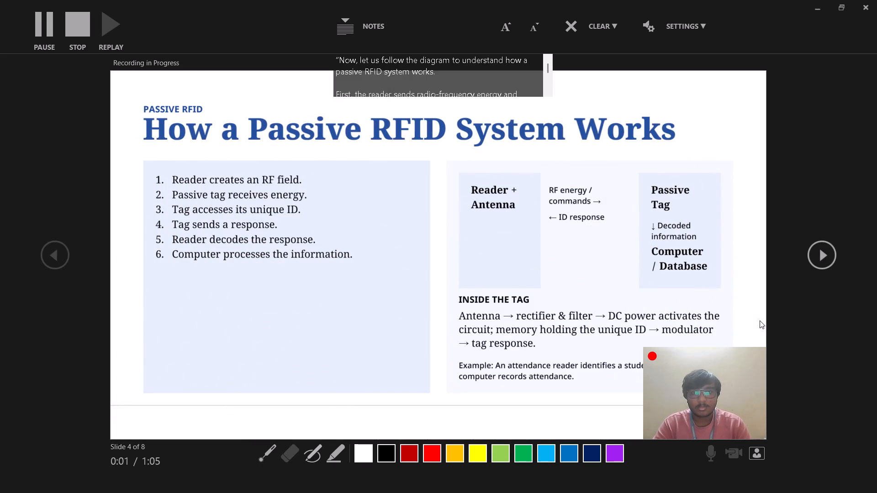
pyautogui.press('Right')
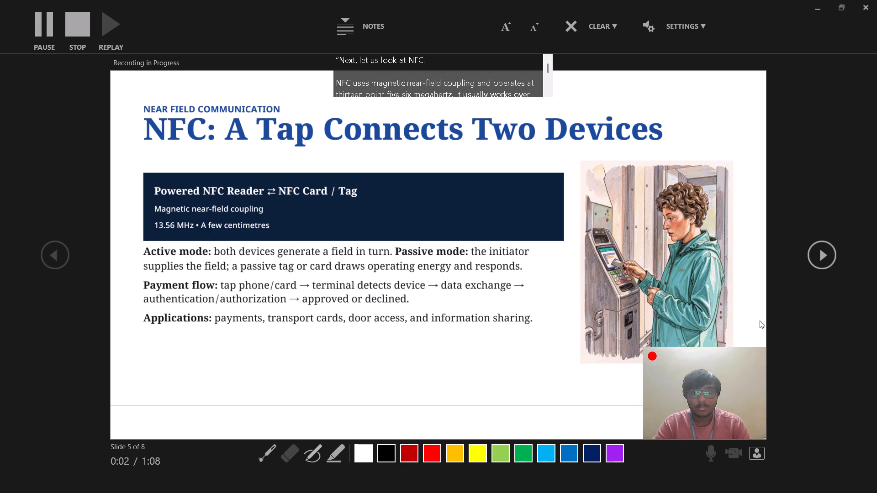
pyautogui.press('Right')
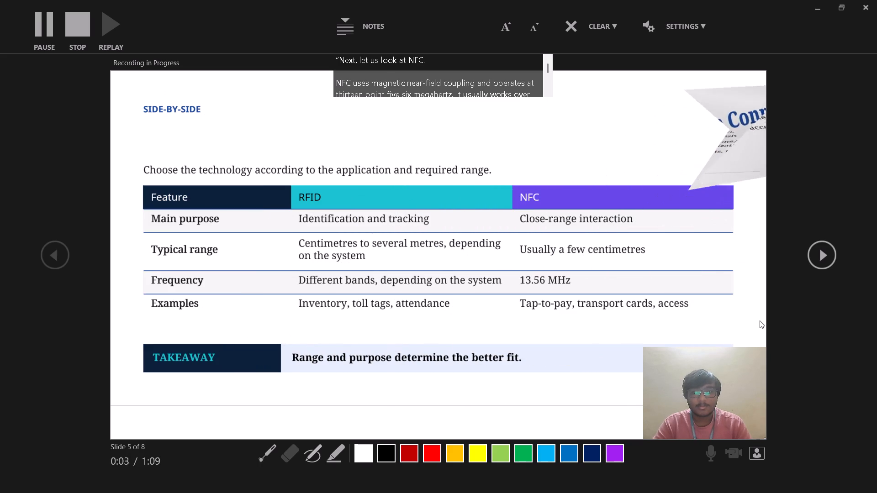
pyautogui.press('Right')
pyautogui.press('Right')
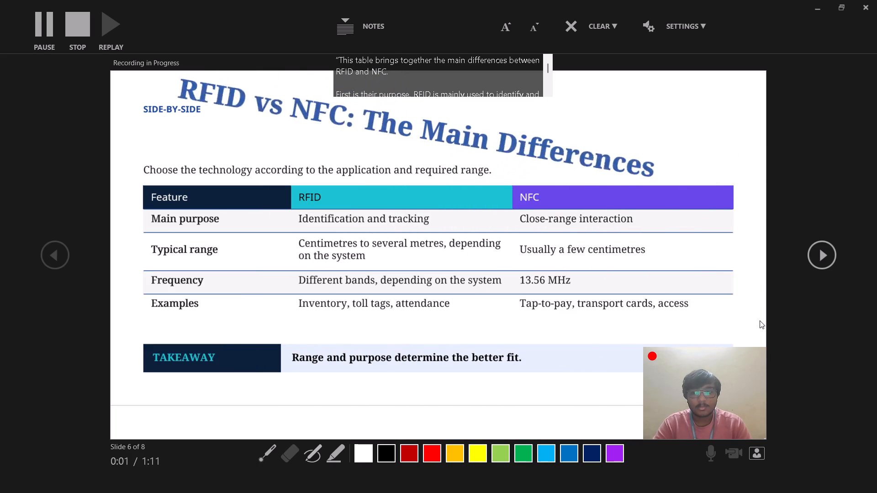
pyautogui.press('Right')
pyautogui.press('Right')
pyautogui.press('Right')
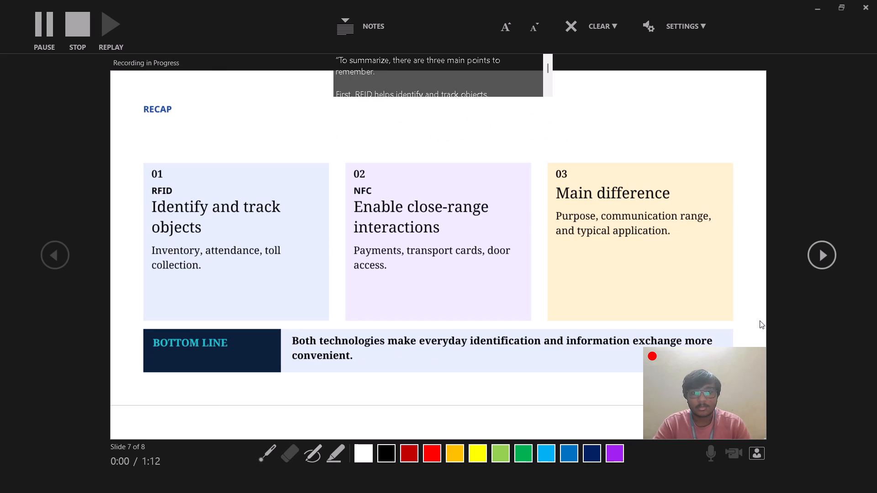
# Advance the recording from the recap to the THANK YOU slide, play its animations and run to the end of the show.
pyautogui.press('Right')
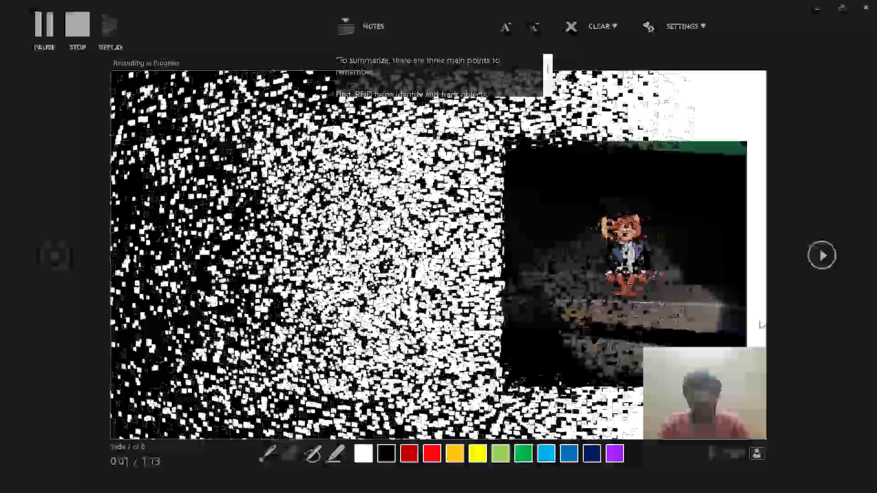
pyautogui.press('Right')
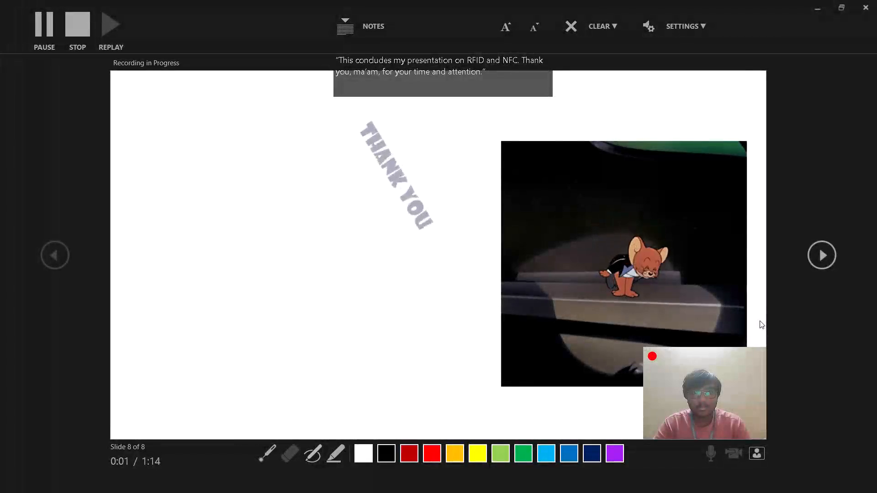
pyautogui.press('Right')
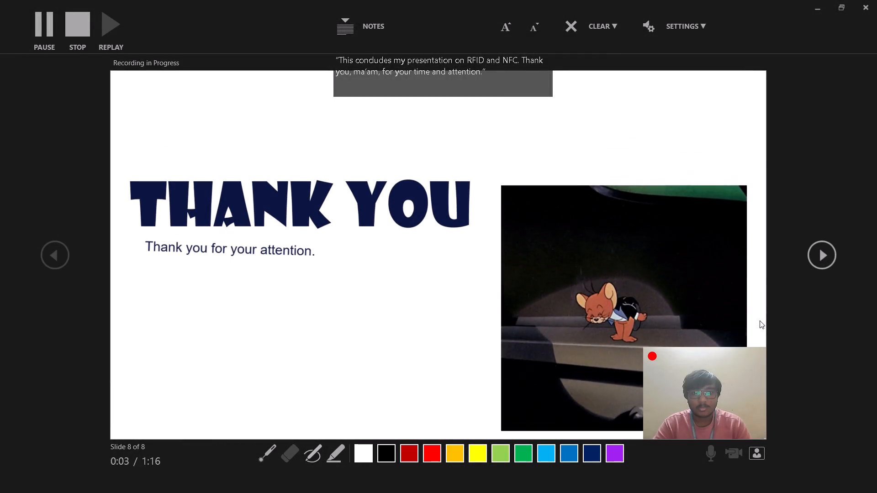
pyautogui.press('Right')
pyautogui.press('Right')
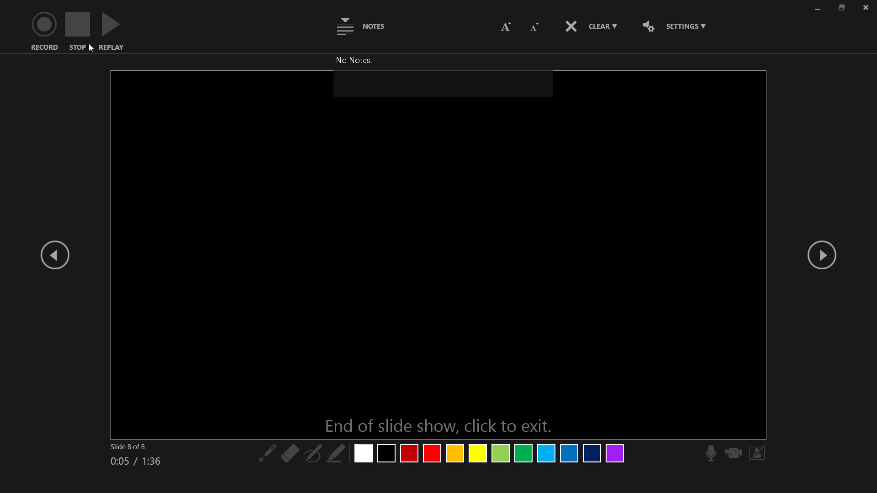
# Go back from the end of the show and replay the recording from the recap slide.
pyautogui.click(110, 31)
pyautogui.click(106, 36)
pyautogui.click(42, 264)
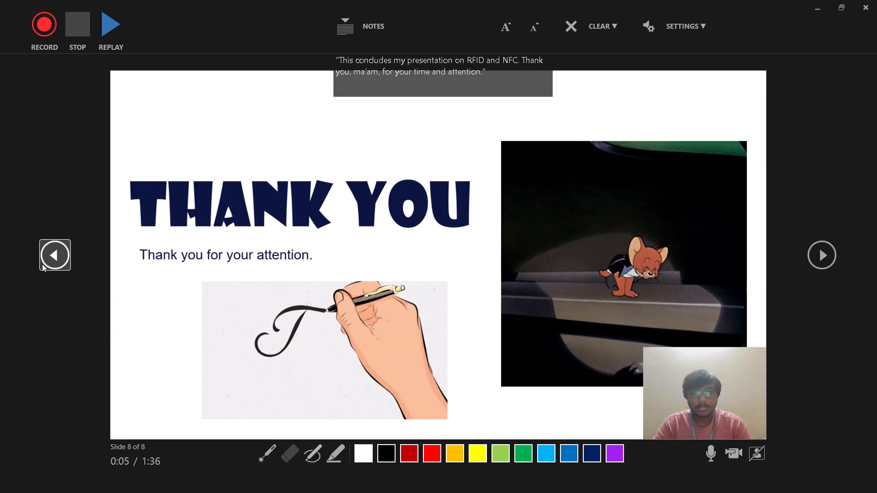
pyautogui.click(42, 264)
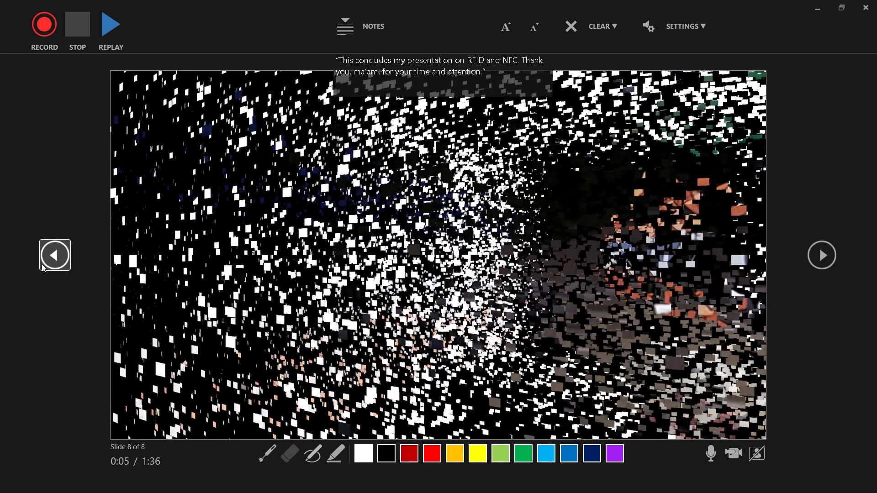
pyautogui.click(103, 38)
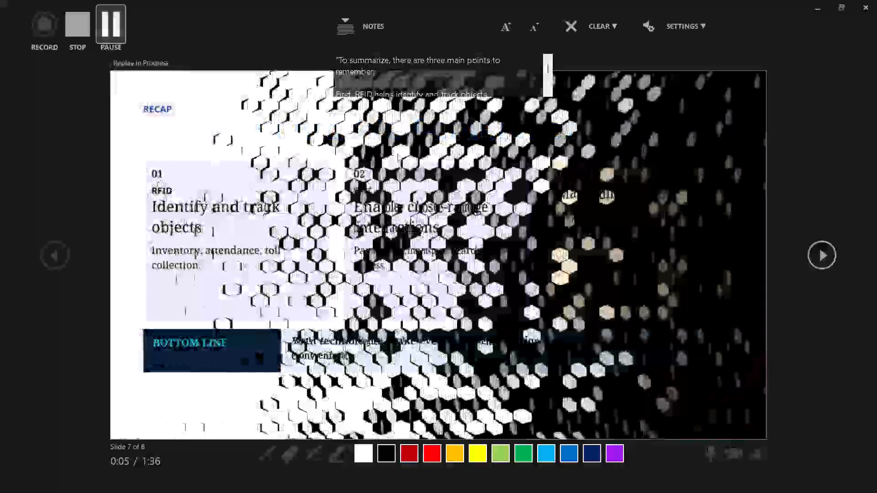
pyautogui.doubleClick(59, 265)
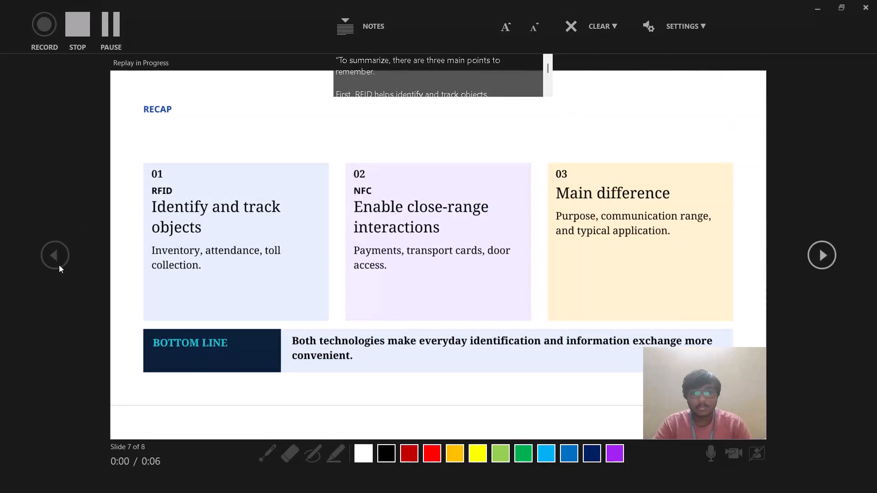
pyautogui.tripleClick(53, 259)
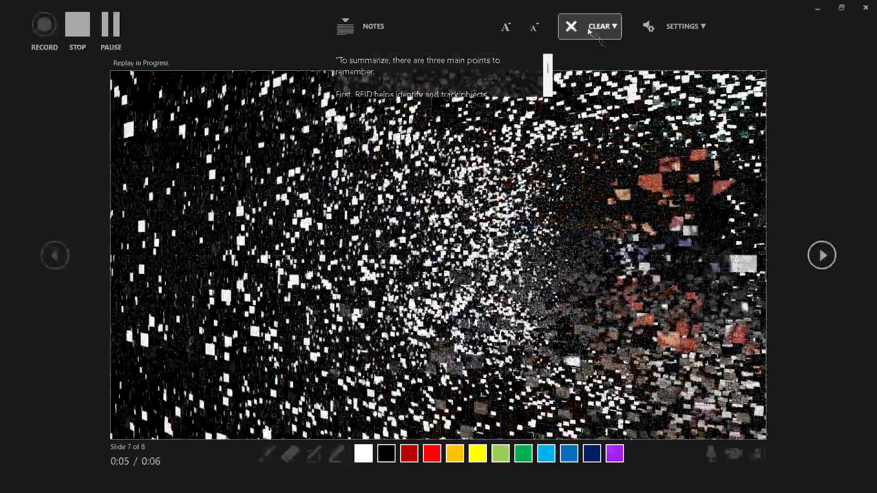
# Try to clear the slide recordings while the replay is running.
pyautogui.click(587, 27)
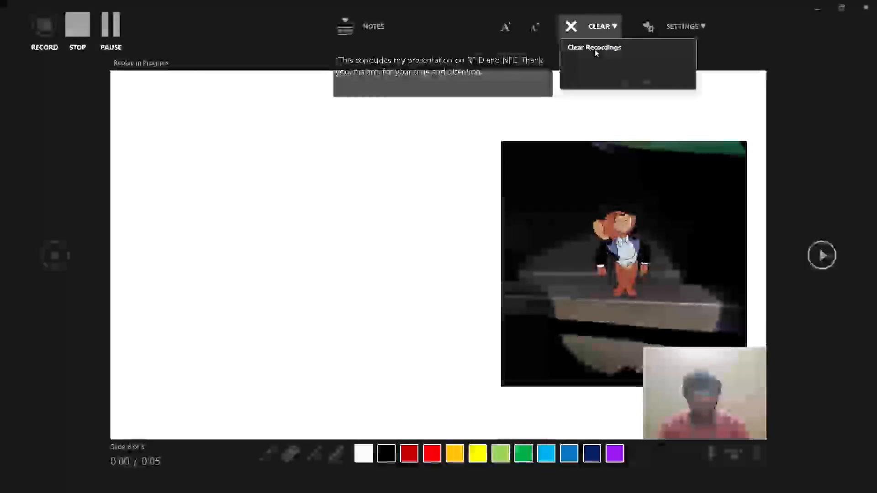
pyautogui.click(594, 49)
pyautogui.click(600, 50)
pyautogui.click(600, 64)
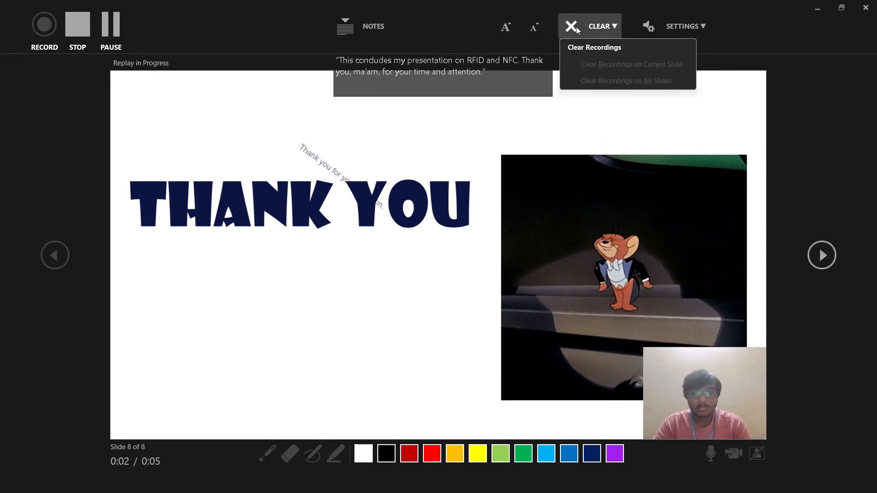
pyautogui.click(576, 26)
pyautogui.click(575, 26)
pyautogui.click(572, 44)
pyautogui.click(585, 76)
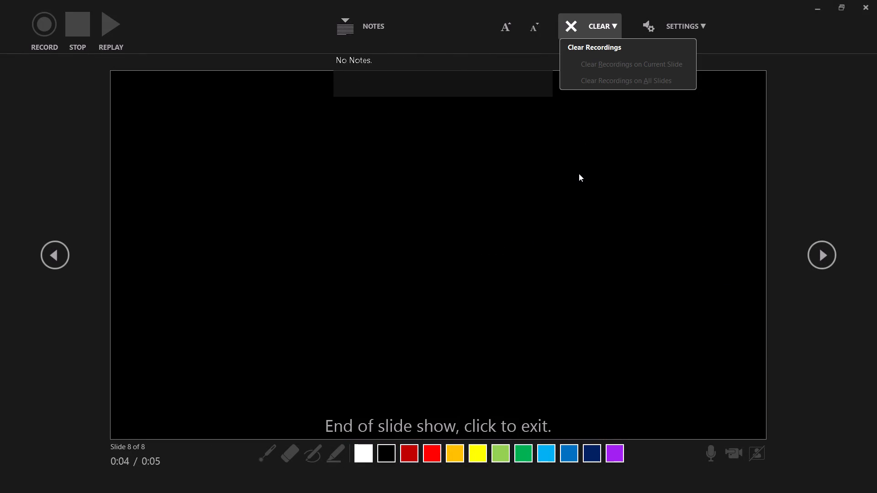
# Exit the recording view and return to slide editing.
pyautogui.press('Escape')
pyautogui.press('Escape')
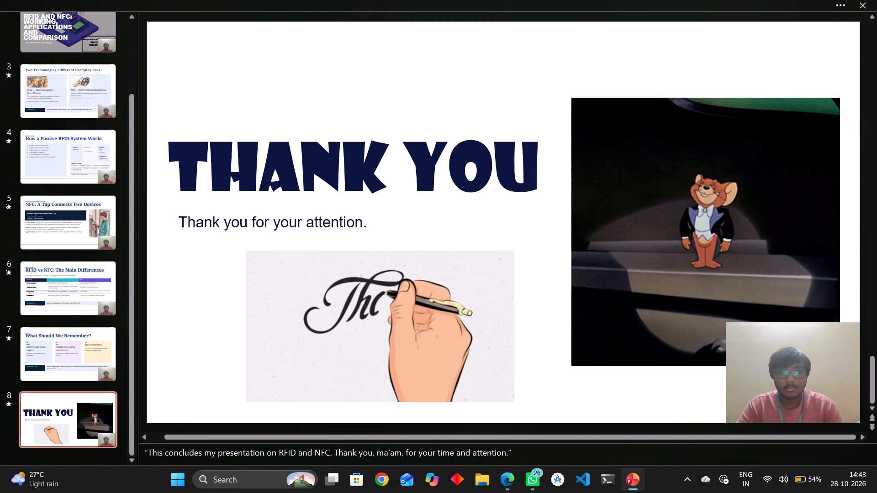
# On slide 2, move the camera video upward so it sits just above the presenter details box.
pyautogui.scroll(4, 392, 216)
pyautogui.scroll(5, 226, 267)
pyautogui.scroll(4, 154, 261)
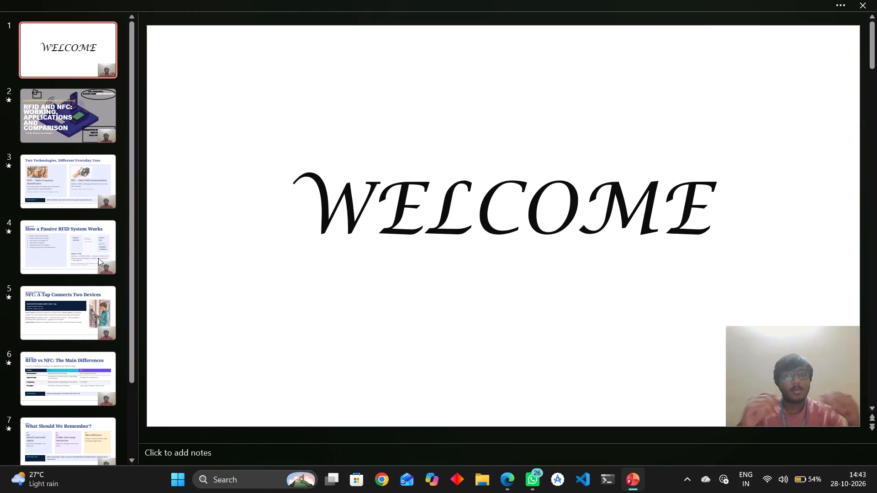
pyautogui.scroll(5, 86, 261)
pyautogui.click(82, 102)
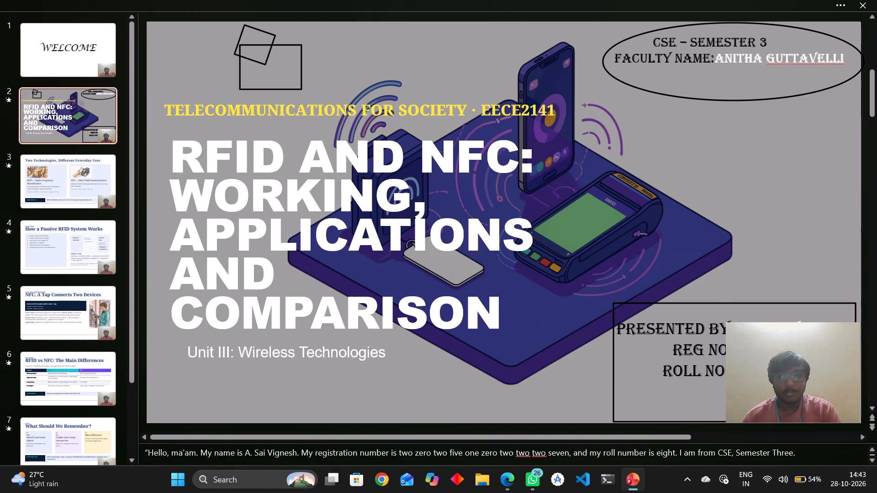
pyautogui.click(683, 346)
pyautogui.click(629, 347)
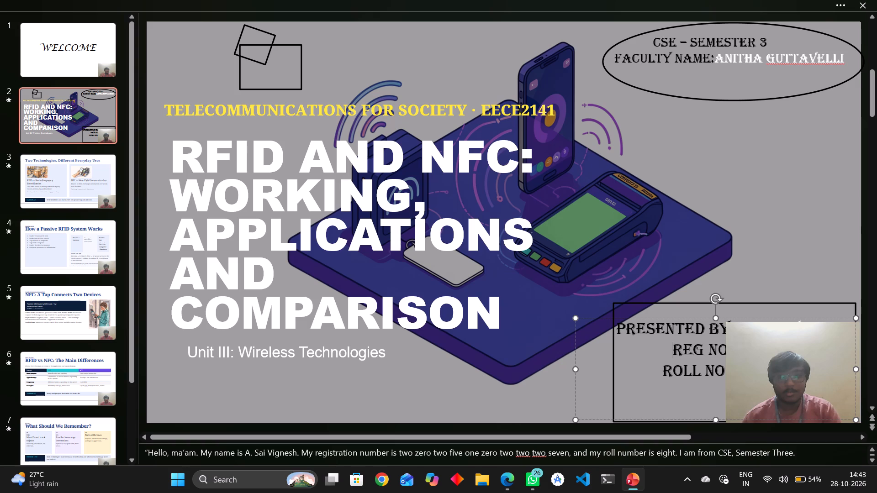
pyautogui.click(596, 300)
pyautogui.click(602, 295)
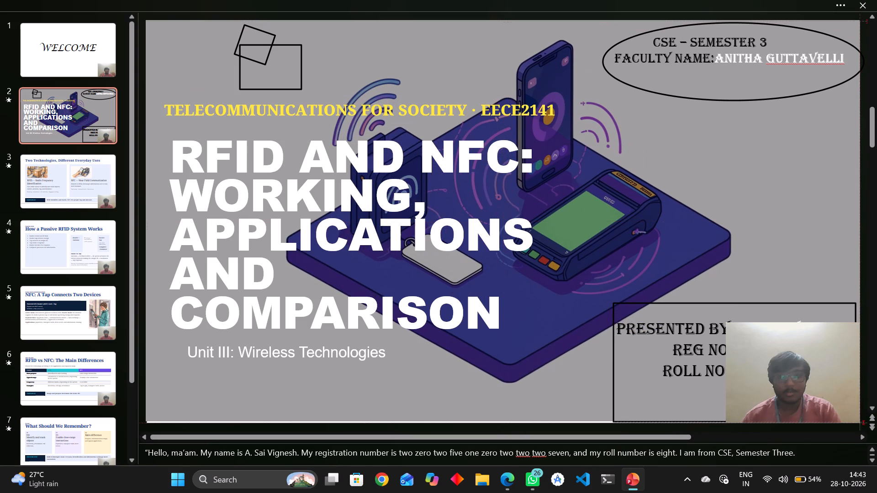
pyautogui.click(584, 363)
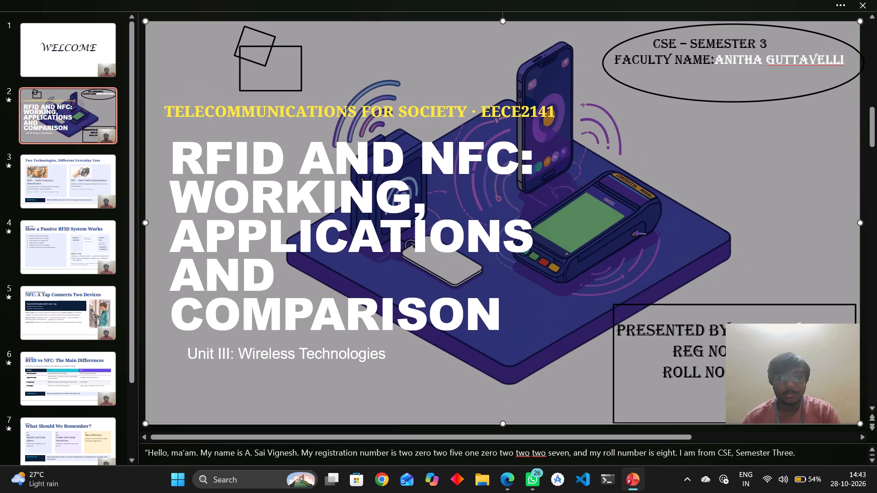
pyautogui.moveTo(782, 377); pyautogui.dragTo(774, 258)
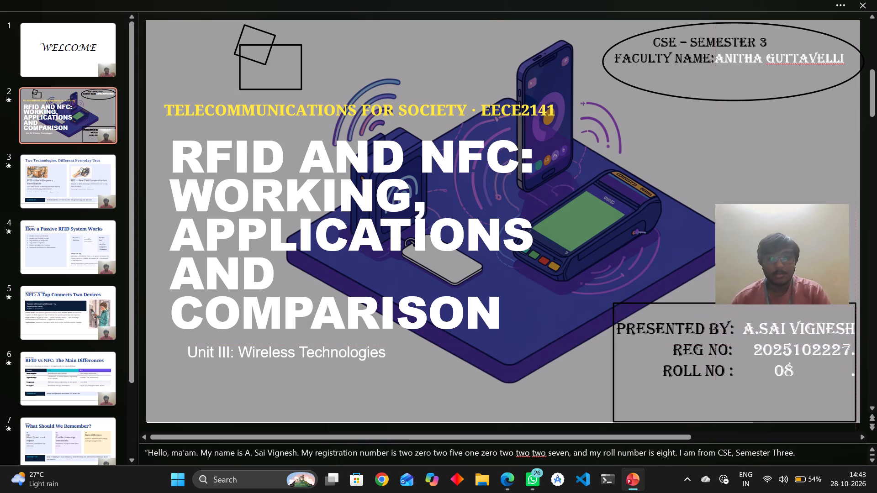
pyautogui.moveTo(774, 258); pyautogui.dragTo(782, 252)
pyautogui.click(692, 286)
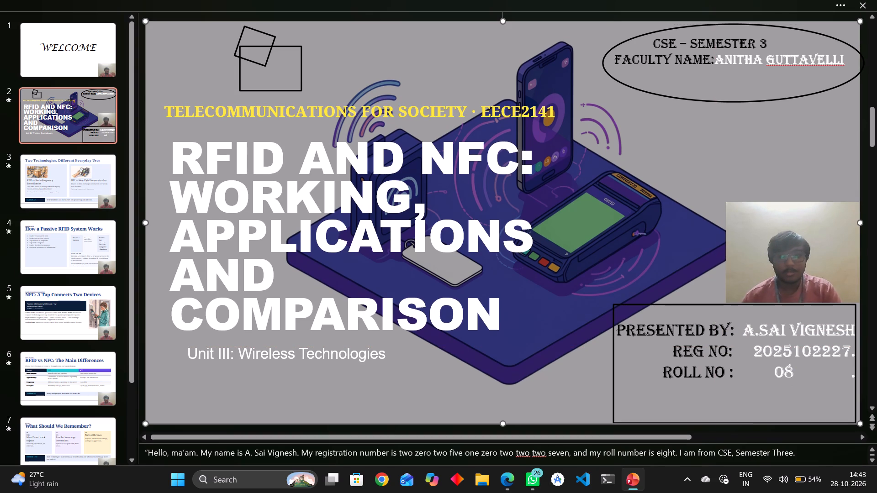
# Play back slide 2's camera video and raise its playback volume to check the narration.
pyautogui.click(730, 288)
pyautogui.click(682, 314)
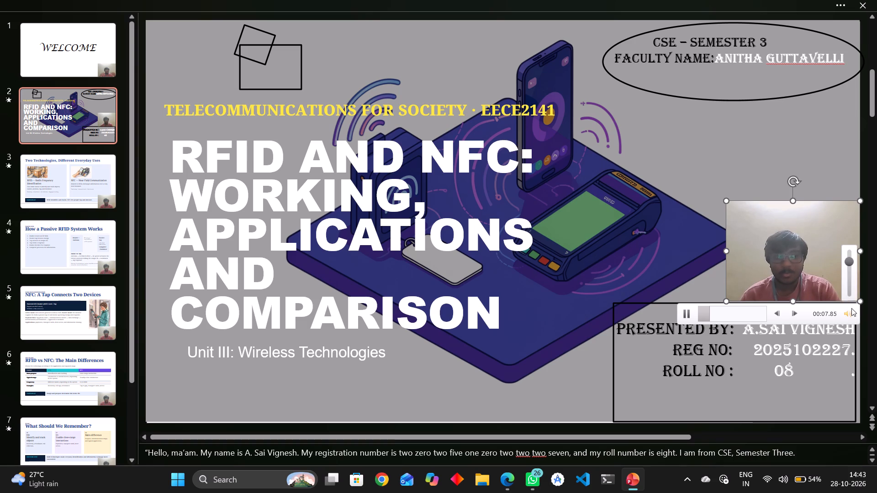
pyautogui.moveTo(848, 267); pyautogui.dragTo(838, 245)
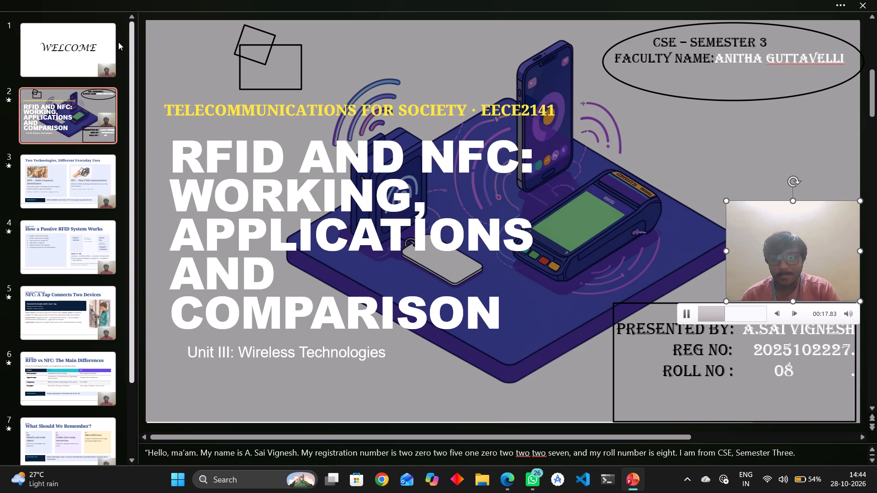
# Review the WELCOME slide and slides 3, 5 and 6 to check how the camera video sits on each.
pyautogui.click(100, 50)
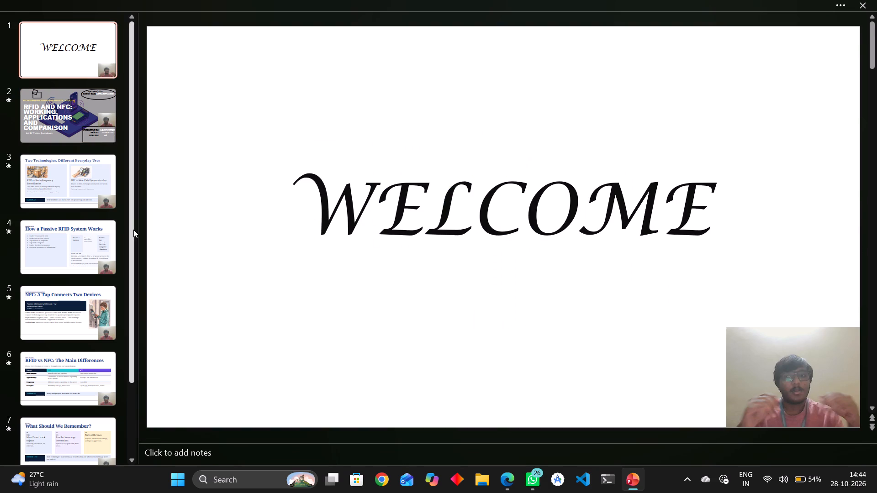
pyautogui.click(107, 215)
pyautogui.click(94, 257)
pyautogui.click(74, 202)
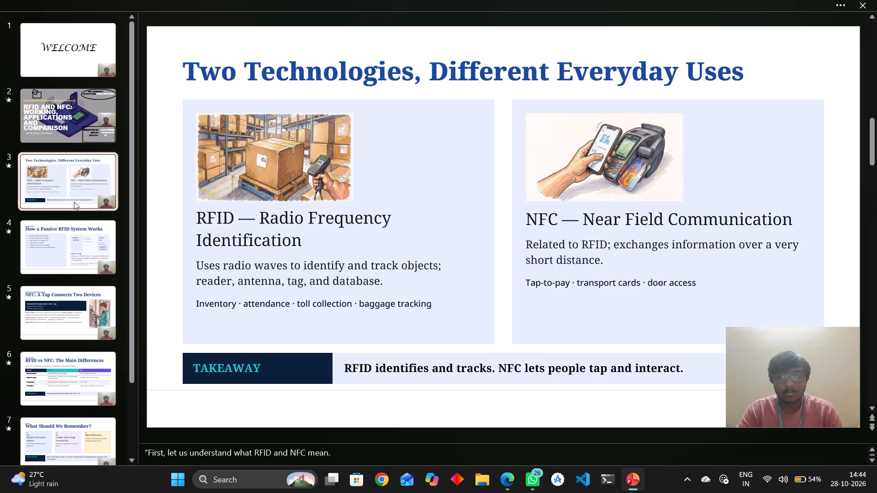
pyautogui.click(65, 294)
pyautogui.click(82, 341)
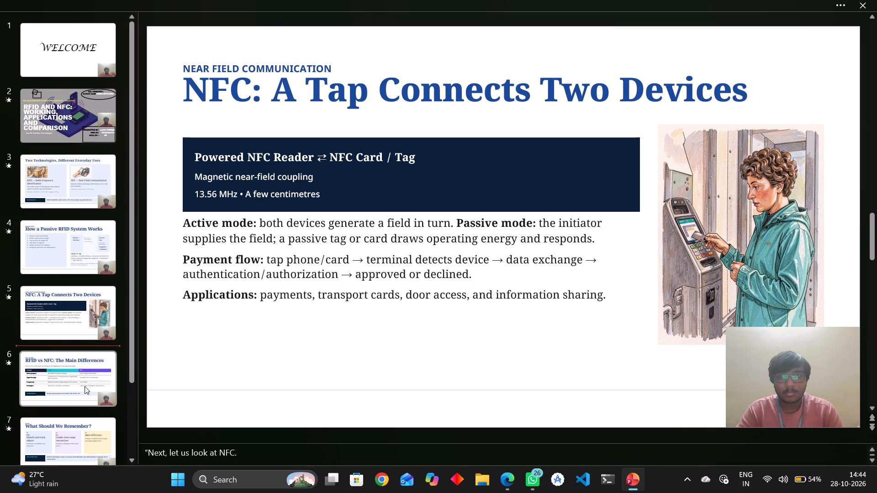
pyautogui.click(85, 386)
# Delete the recorded camera videos from the WELCOME slide and from slide 2.
pyautogui.click(54, 72)
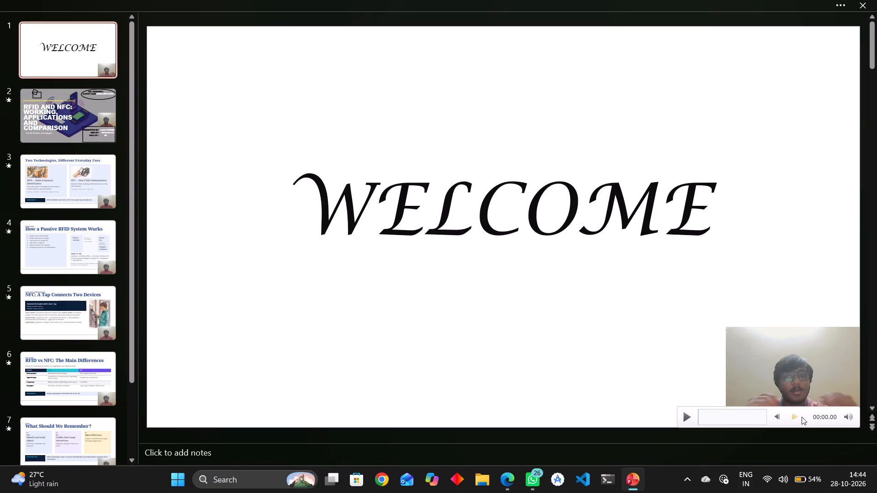
pyautogui.click(788, 386)
pyautogui.press('BackSpace')
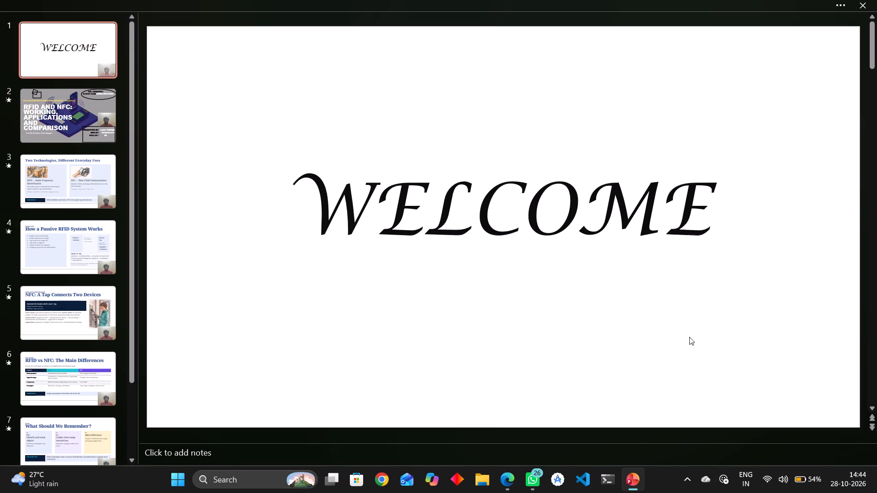
pyautogui.click(59, 111)
pyautogui.click(758, 272)
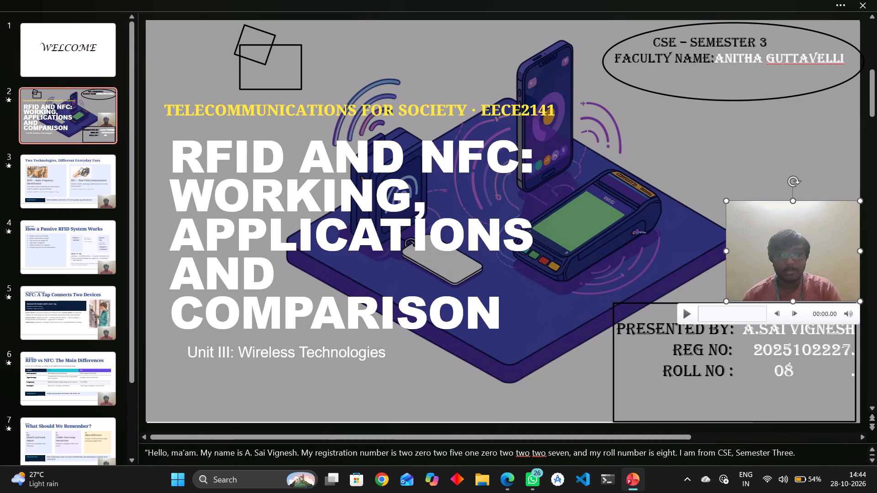
pyautogui.press('BackSpace')
# Delete the recorded camera videos from slide 3, the passive RFID slide 4 and the NFC slide 5.
pyautogui.click(95, 163)
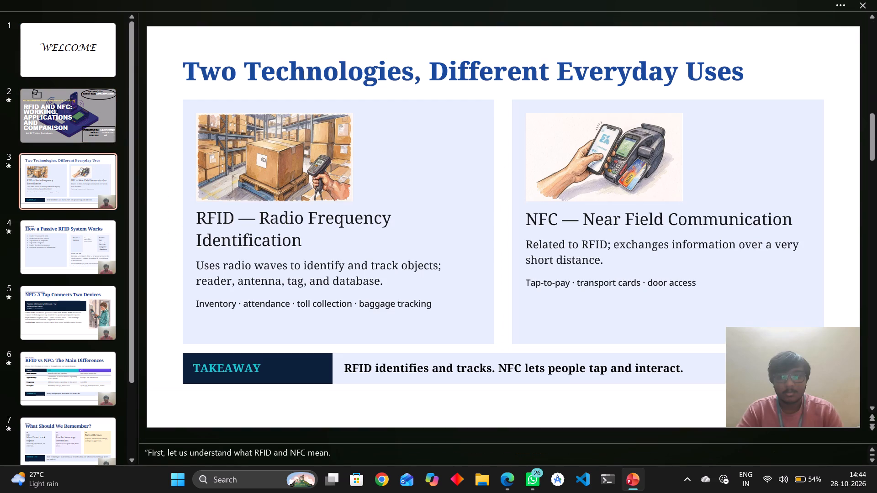
pyautogui.click(713, 369)
pyautogui.click(828, 378)
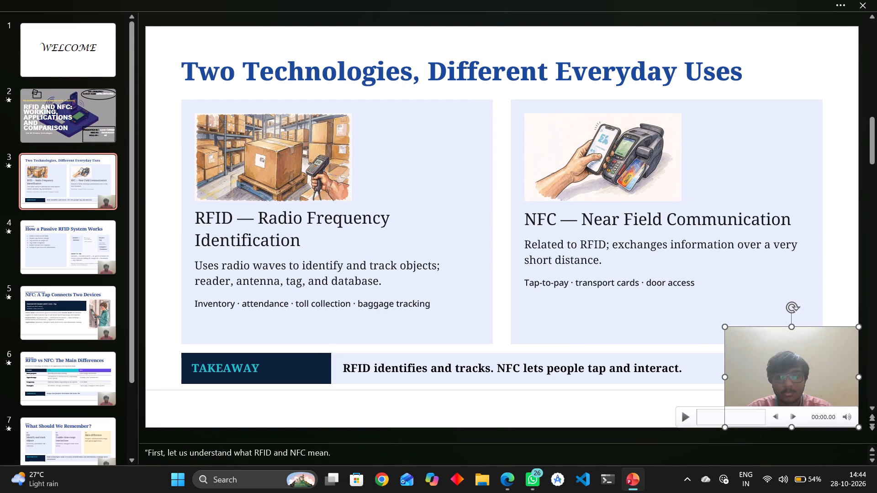
pyautogui.press('BackSpace')
pyautogui.click(74, 264)
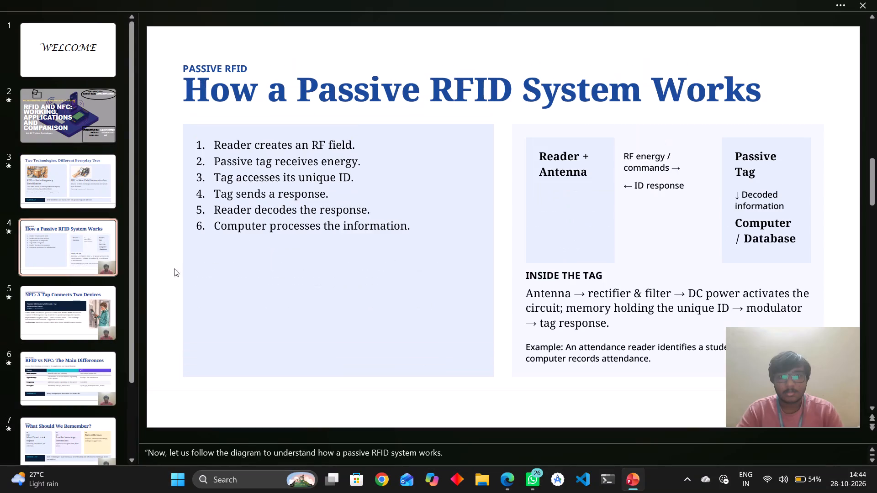
pyautogui.click(755, 395)
pyautogui.press('BackSpace')
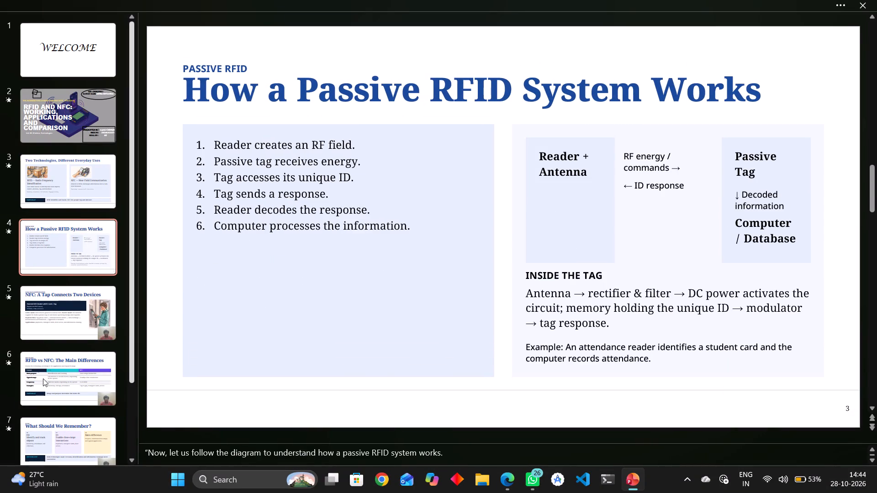
pyautogui.click(121, 322)
pyautogui.click(733, 373)
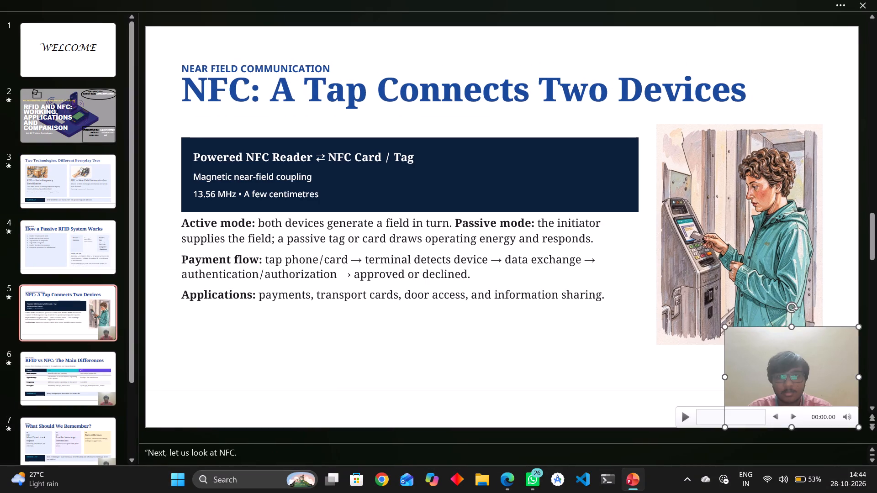
pyautogui.press('BackSpace')
# Delete the recorded camera videos from the RFID vs NFC slide 6, the recap slide 7 and the THANK YOU slide 8.
pyautogui.click(70, 363)
pyautogui.click(786, 362)
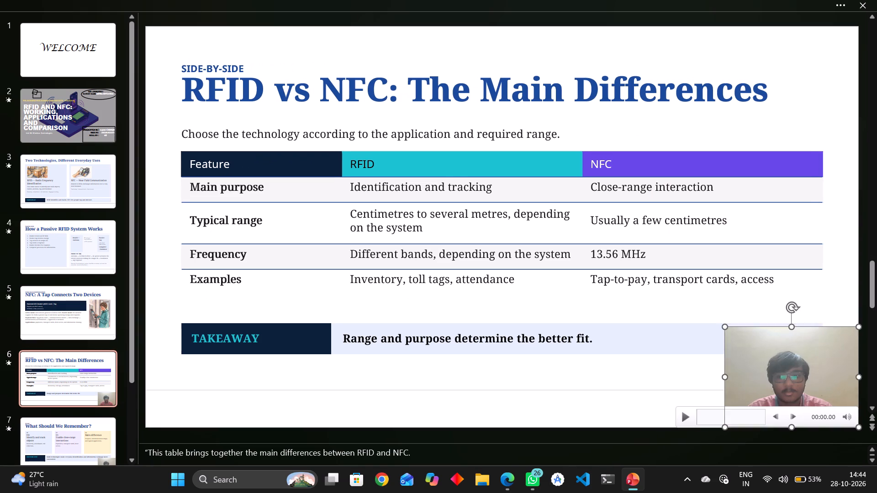
pyautogui.press('BackSpace')
pyautogui.scroll(-2, 69, 388)
pyautogui.click(69, 388)
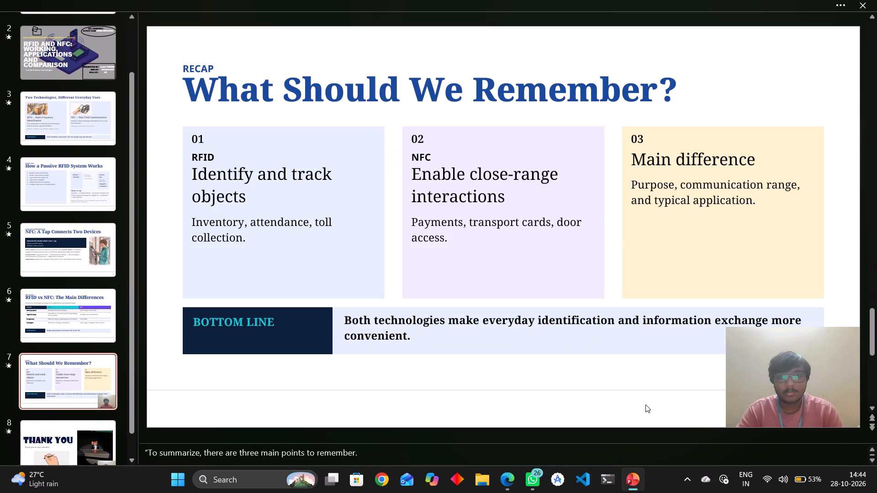
pyautogui.click(794, 365)
pyautogui.press('BackSpace')
pyautogui.scroll(-1, 0, 367)
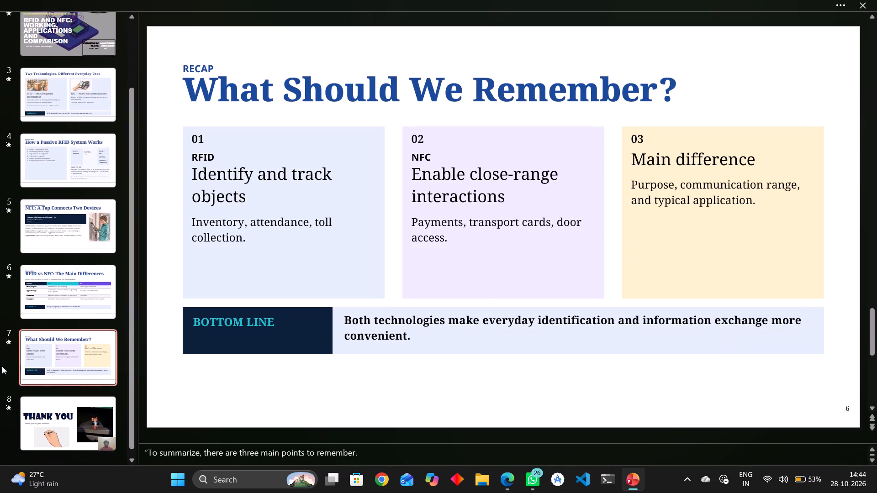
pyautogui.click(82, 410)
pyautogui.click(782, 374)
pyautogui.press('BackSpace')
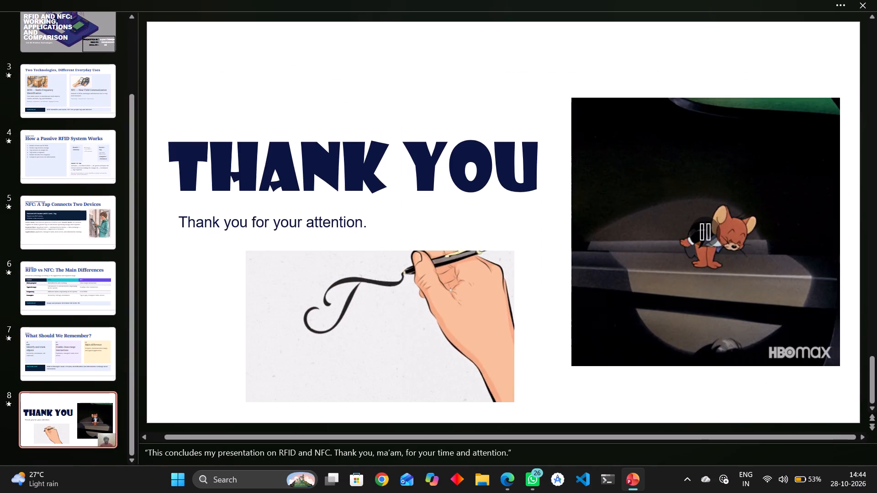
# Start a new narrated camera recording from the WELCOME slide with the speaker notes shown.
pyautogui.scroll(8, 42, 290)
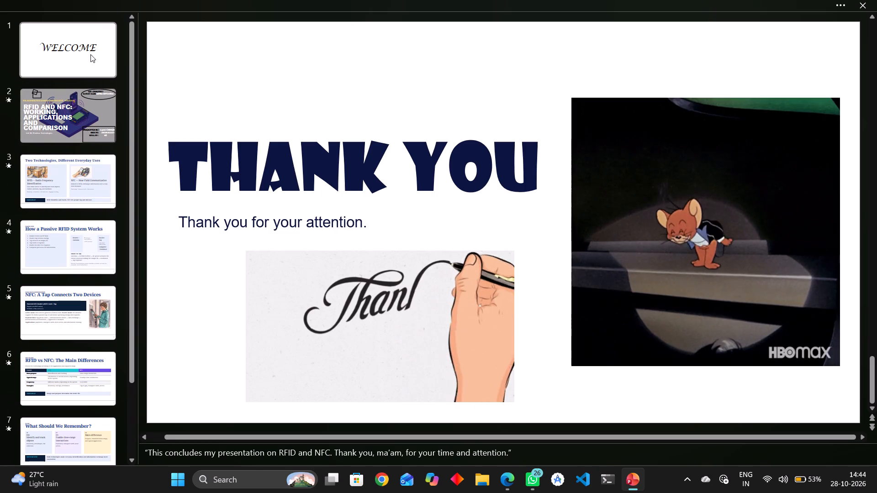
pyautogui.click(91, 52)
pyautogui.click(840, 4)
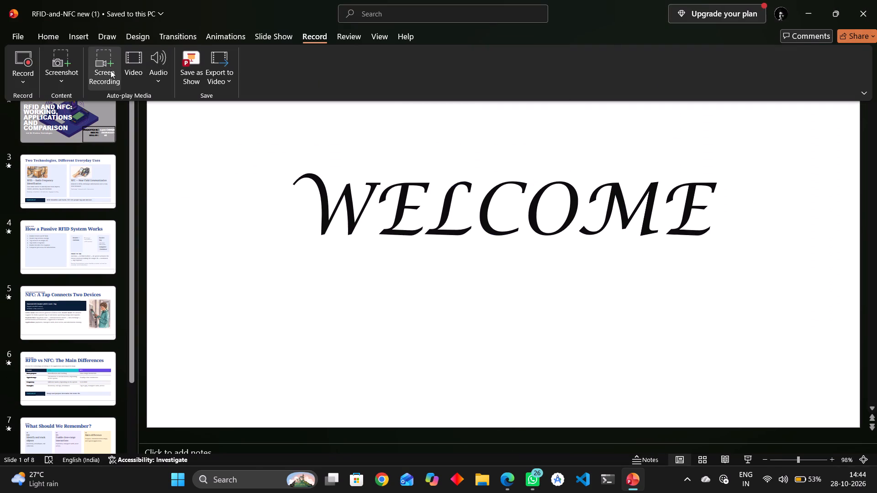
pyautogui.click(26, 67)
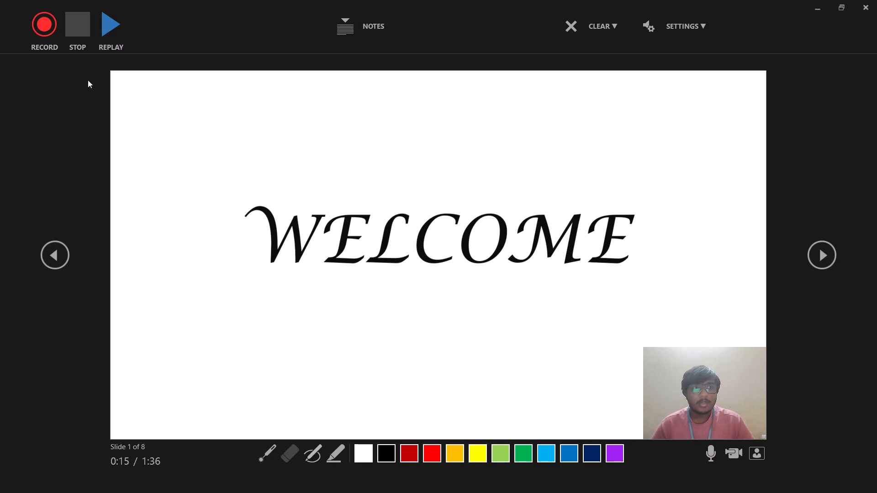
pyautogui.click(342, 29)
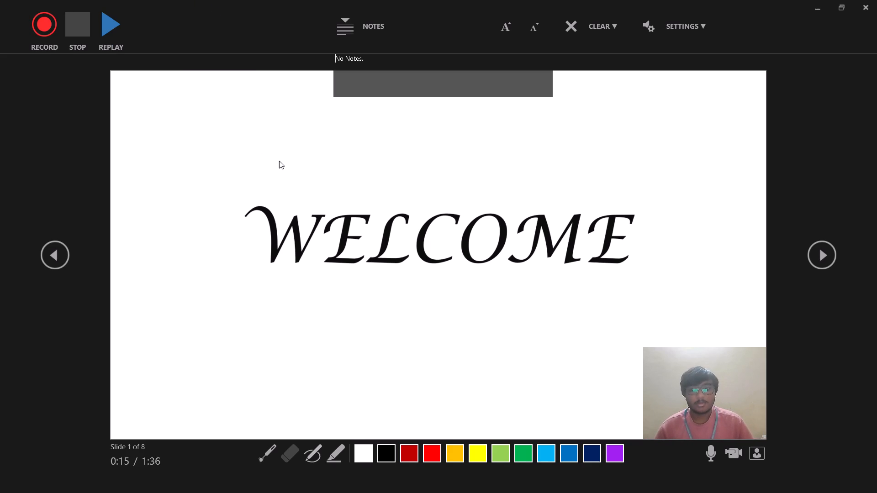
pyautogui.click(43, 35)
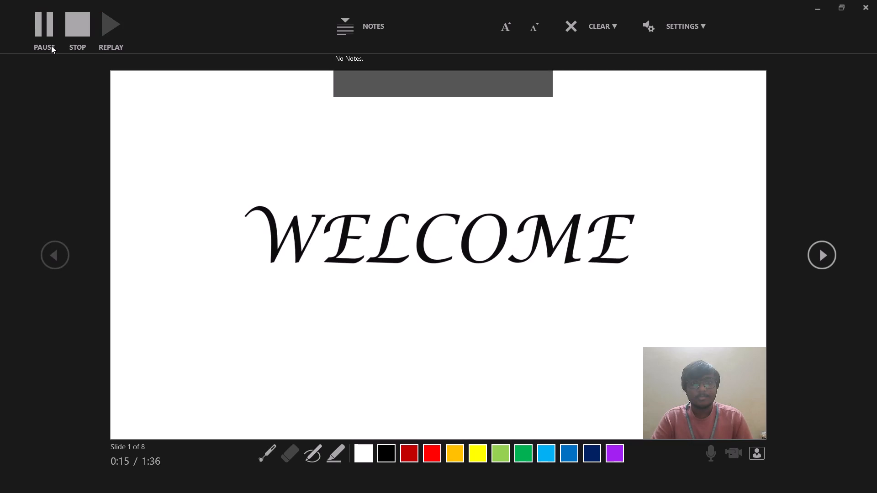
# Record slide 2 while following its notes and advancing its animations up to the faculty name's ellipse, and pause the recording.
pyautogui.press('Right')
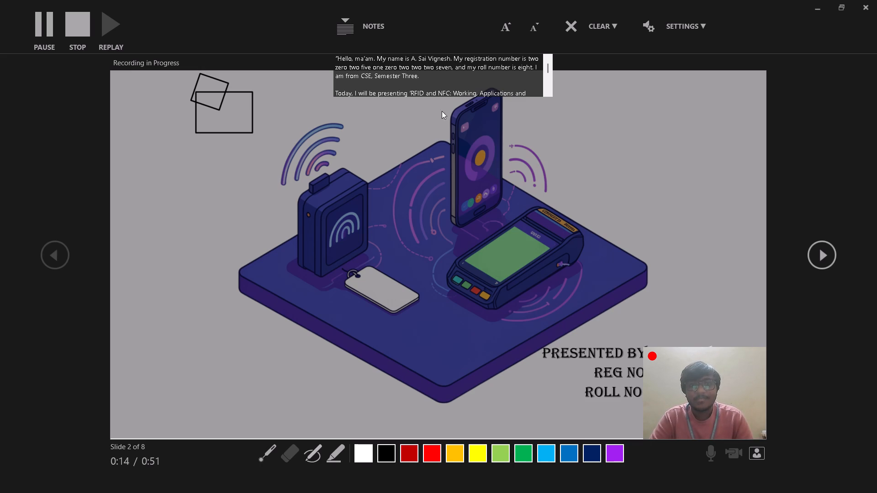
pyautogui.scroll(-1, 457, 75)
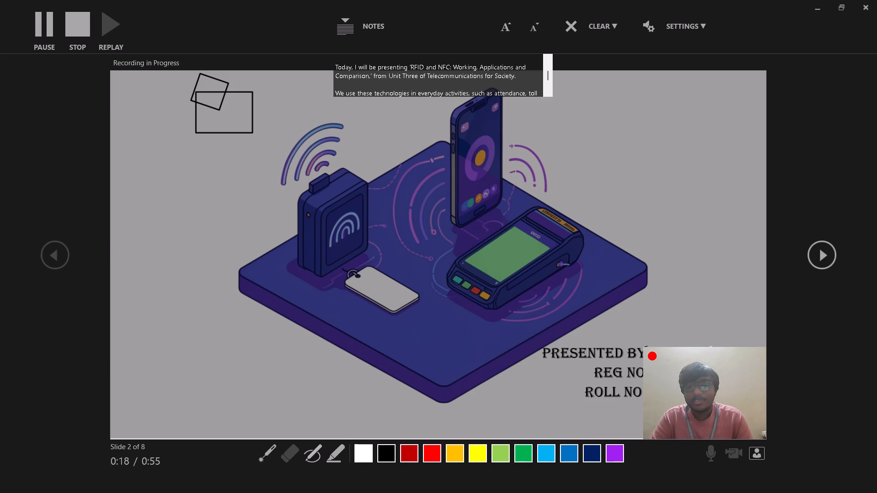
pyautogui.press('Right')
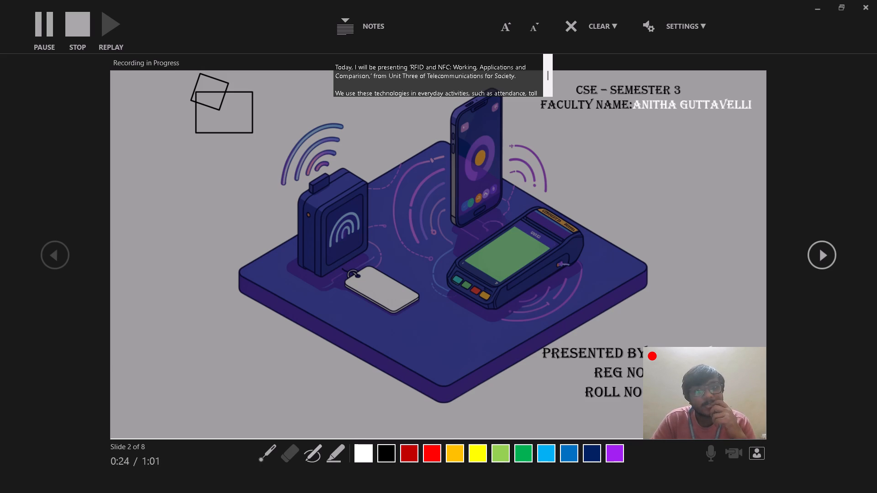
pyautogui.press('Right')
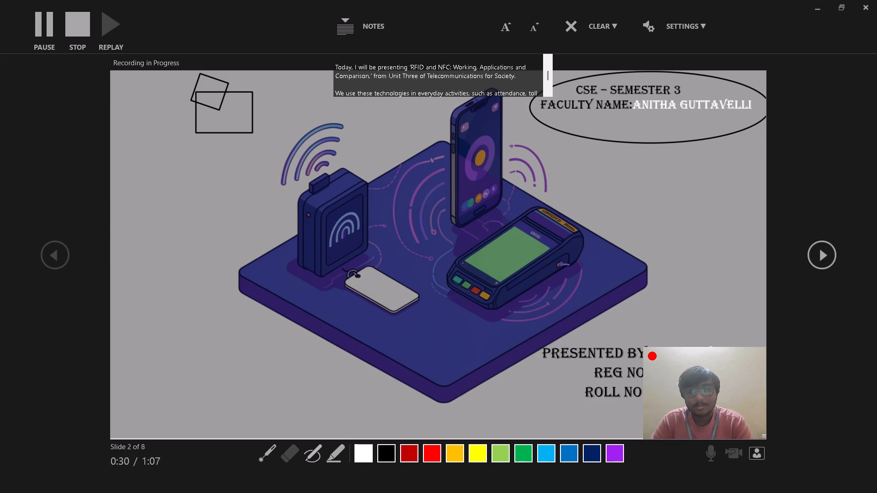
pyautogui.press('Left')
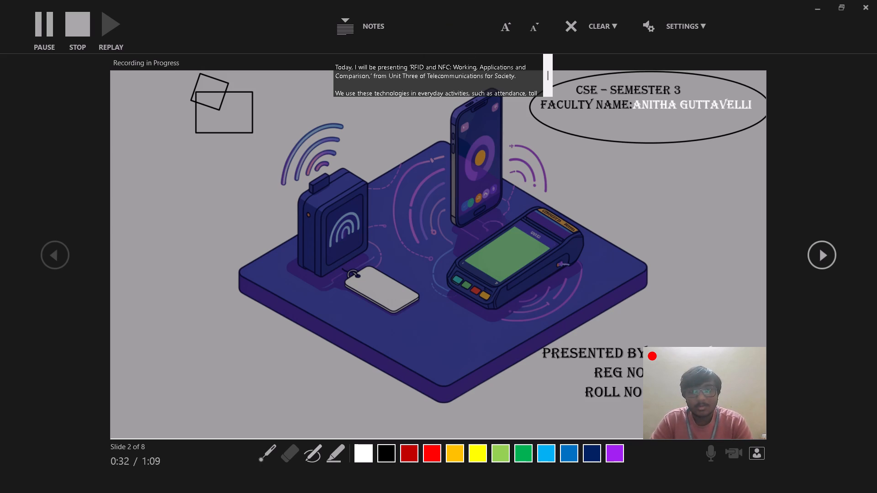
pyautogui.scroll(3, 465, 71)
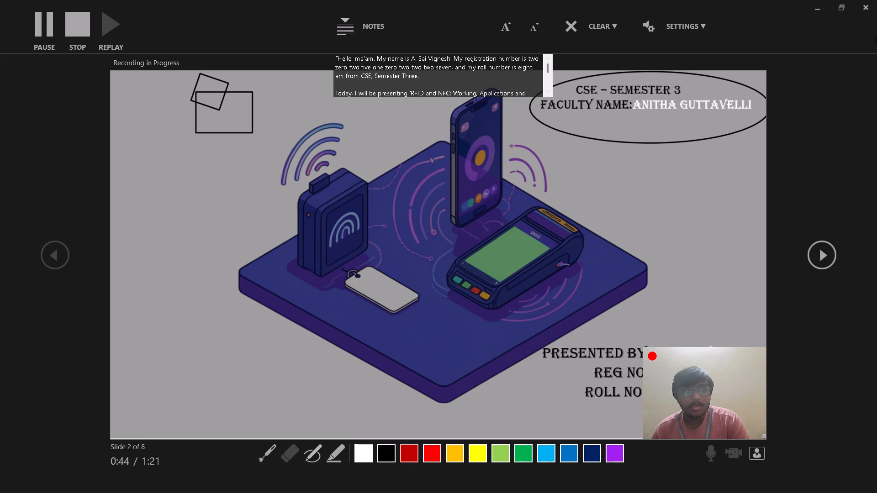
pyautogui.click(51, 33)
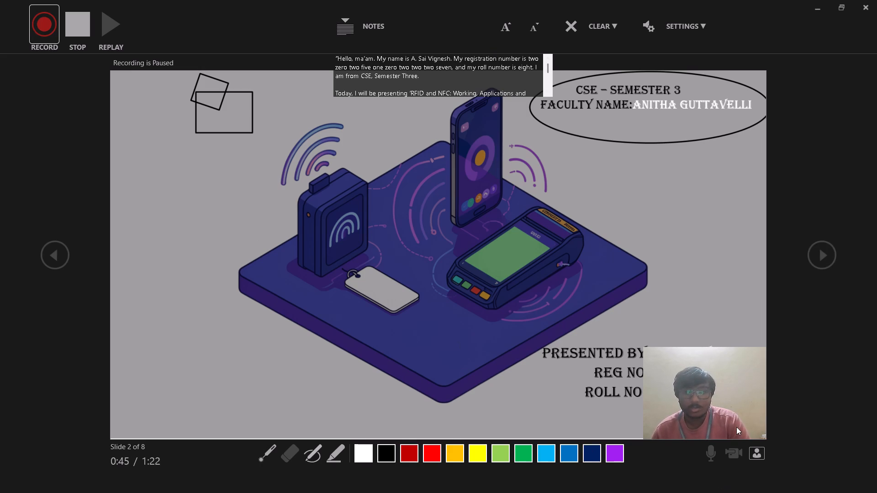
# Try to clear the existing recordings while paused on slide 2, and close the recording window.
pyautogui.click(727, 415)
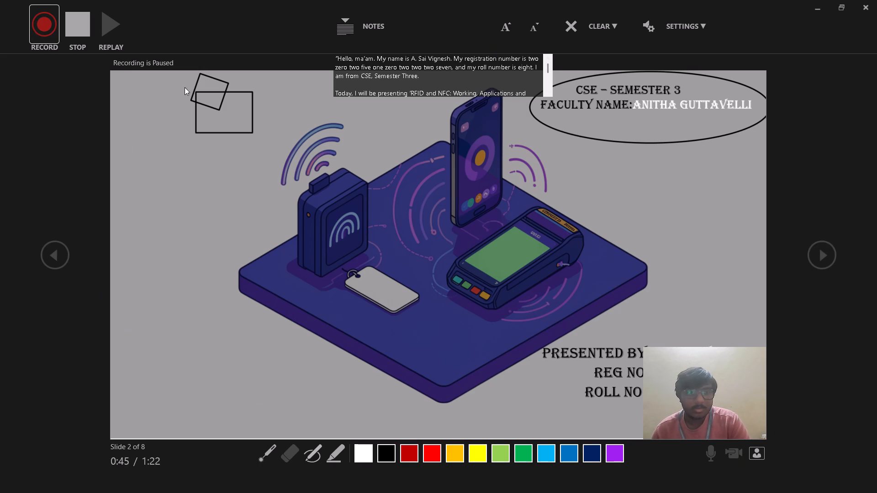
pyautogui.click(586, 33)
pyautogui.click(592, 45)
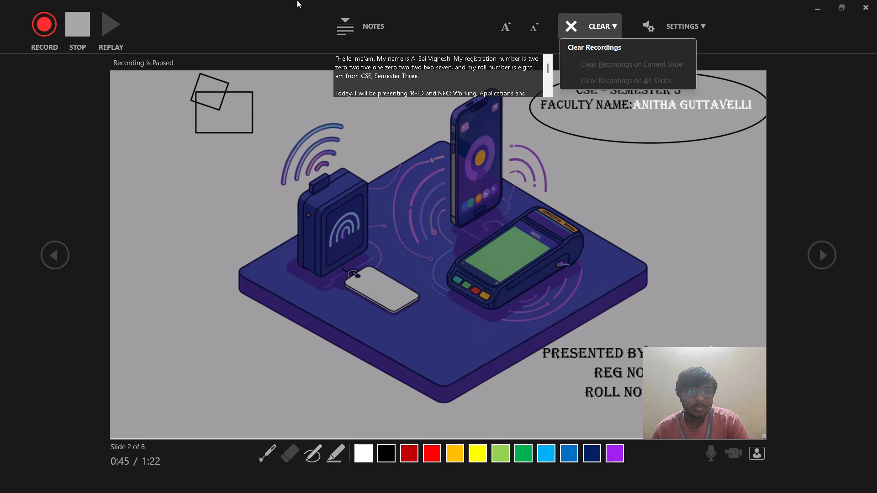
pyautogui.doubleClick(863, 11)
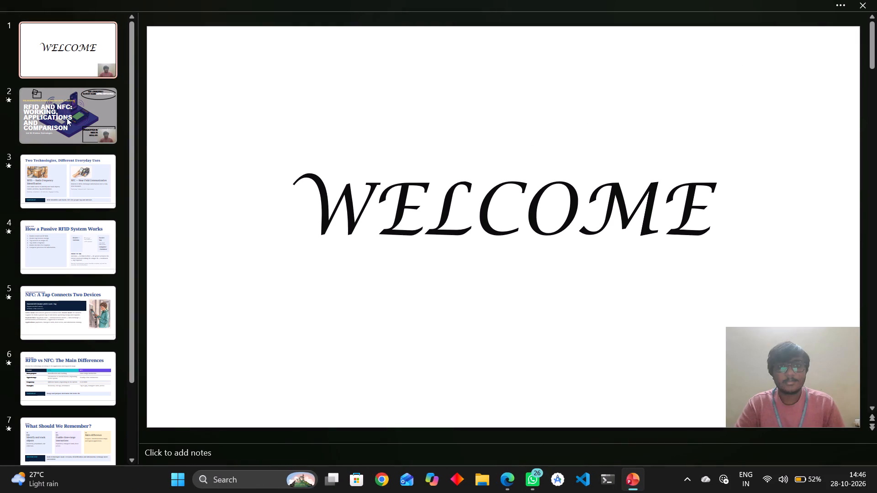
# Play back the new camera video on slide 2 to check the take.
pyautogui.click(68, 123)
pyautogui.click(780, 382)
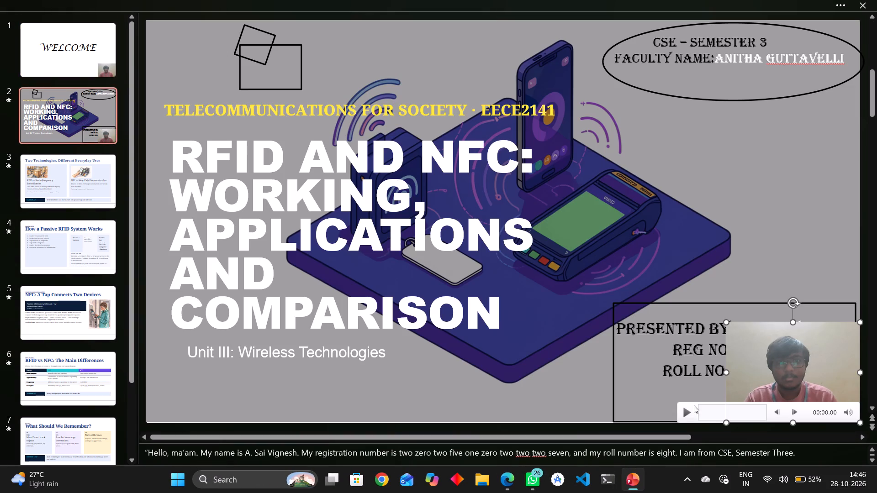
pyautogui.click(685, 411)
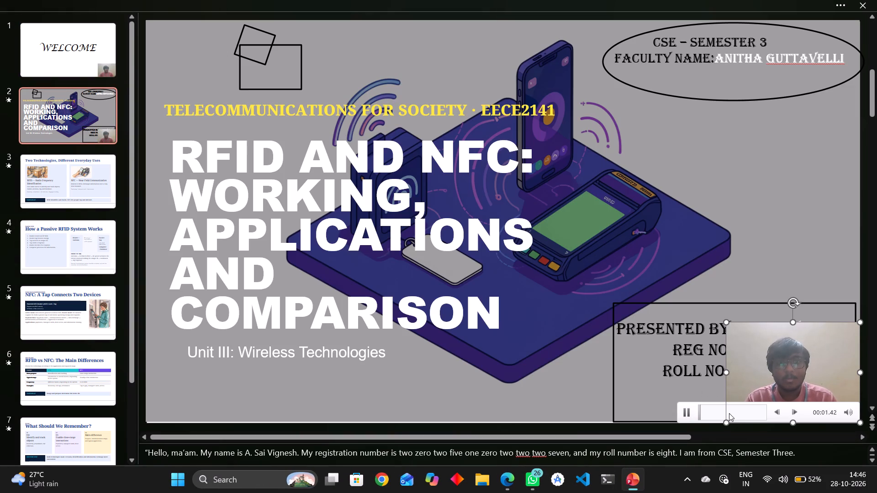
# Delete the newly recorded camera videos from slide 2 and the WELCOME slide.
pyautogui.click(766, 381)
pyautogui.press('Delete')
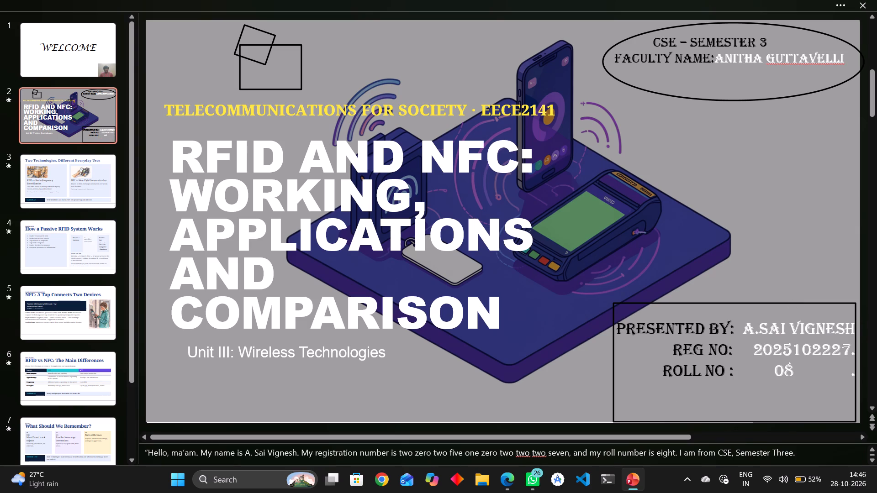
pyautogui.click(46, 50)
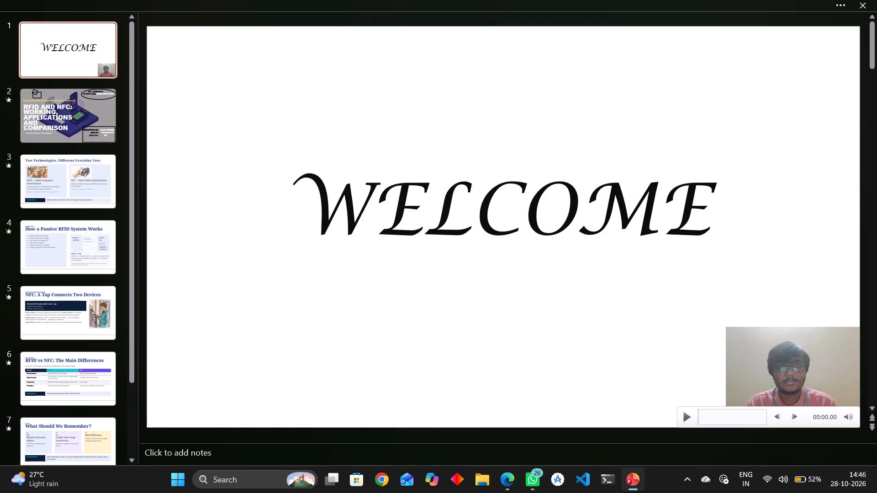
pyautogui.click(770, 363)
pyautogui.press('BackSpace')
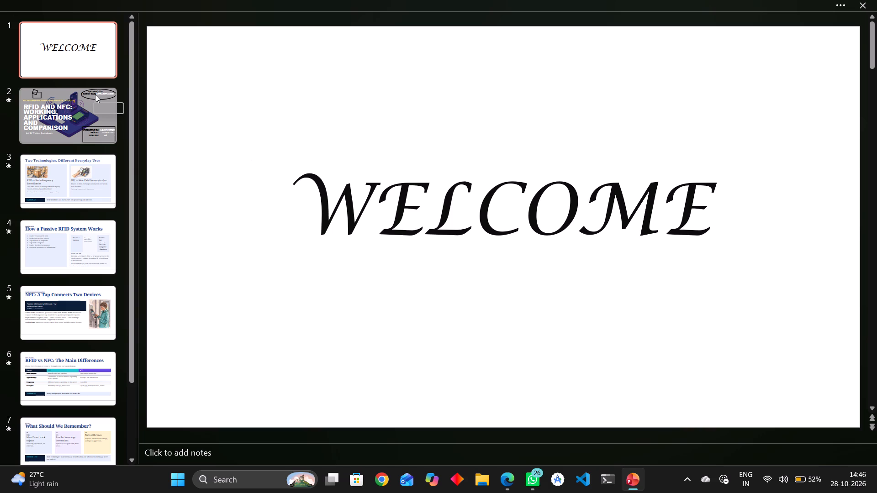
# Start another narrated camera recording from the WELCOME slide with the speaker notes shown.
pyautogui.click(840, 7)
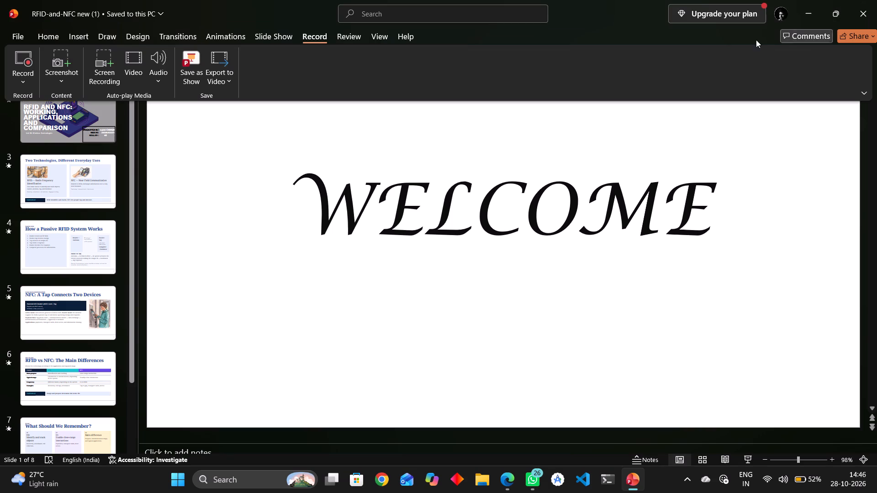
pyautogui.click(24, 55)
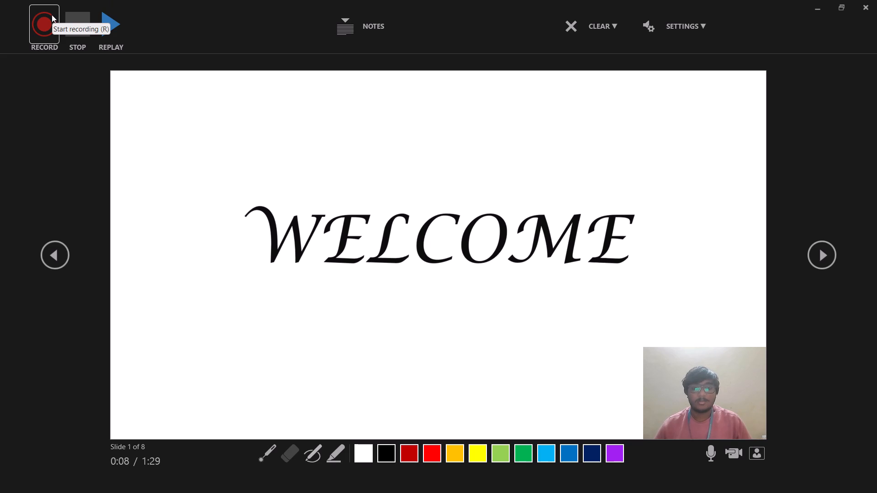
pyautogui.click(369, 22)
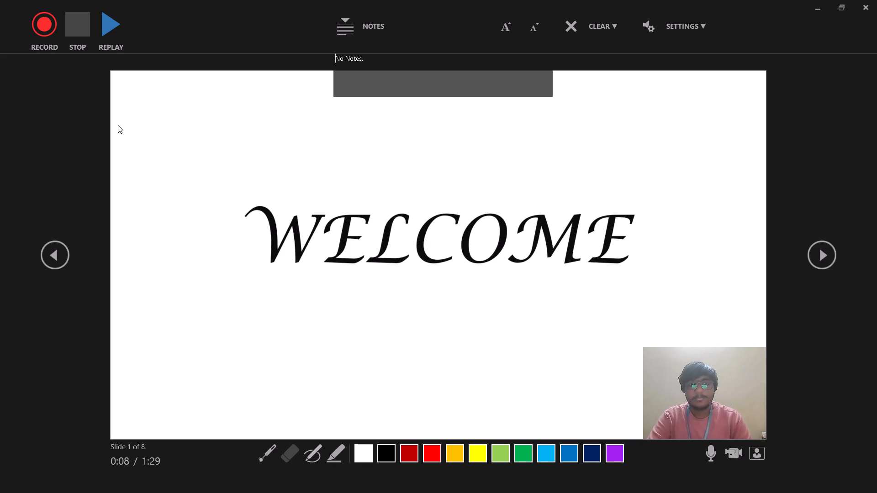
pyautogui.click(31, 22)
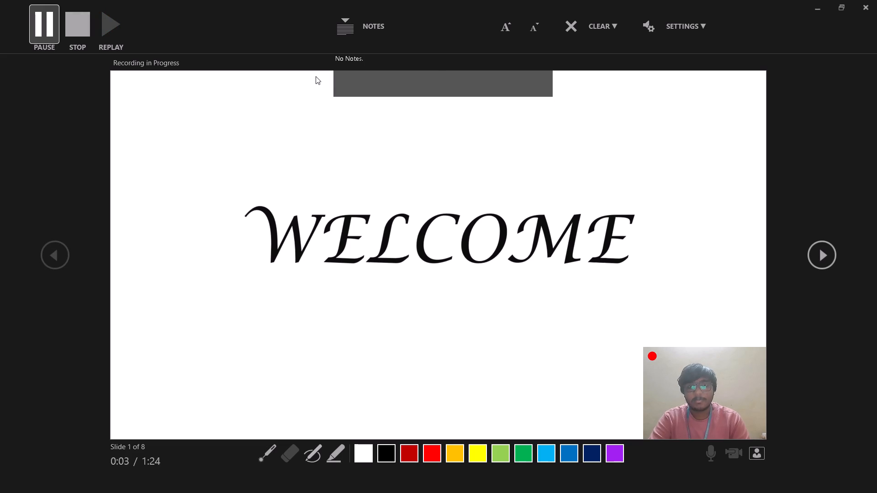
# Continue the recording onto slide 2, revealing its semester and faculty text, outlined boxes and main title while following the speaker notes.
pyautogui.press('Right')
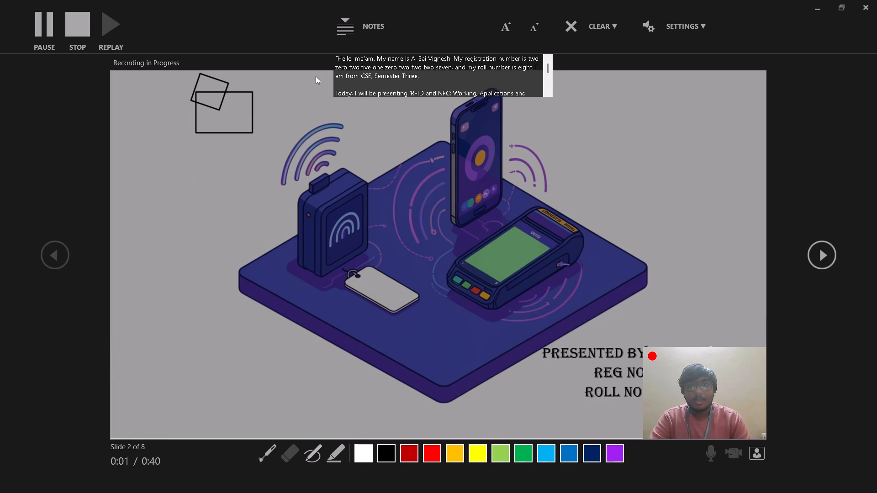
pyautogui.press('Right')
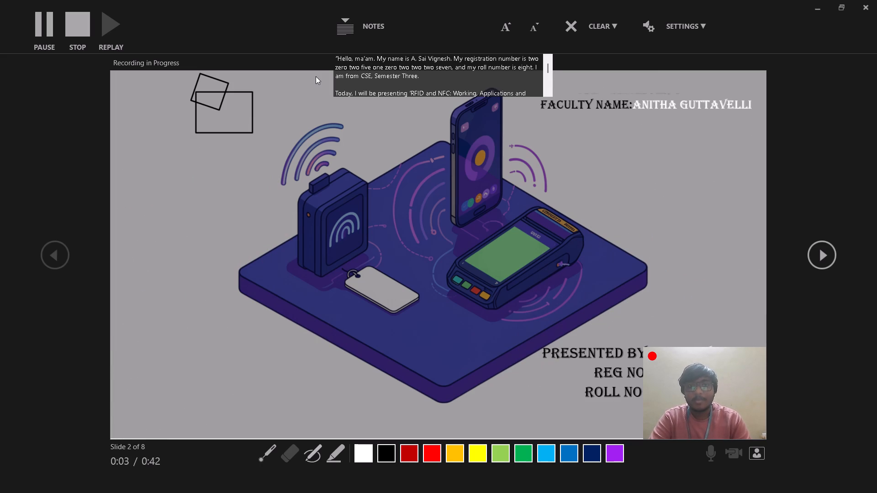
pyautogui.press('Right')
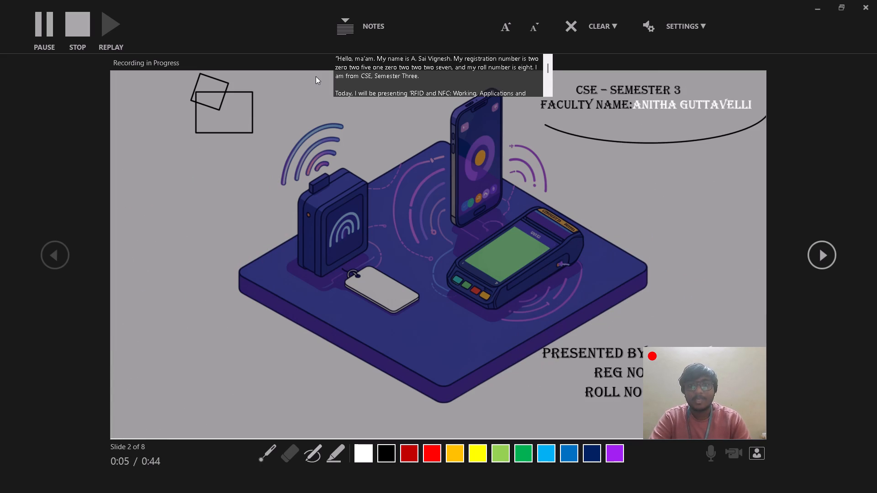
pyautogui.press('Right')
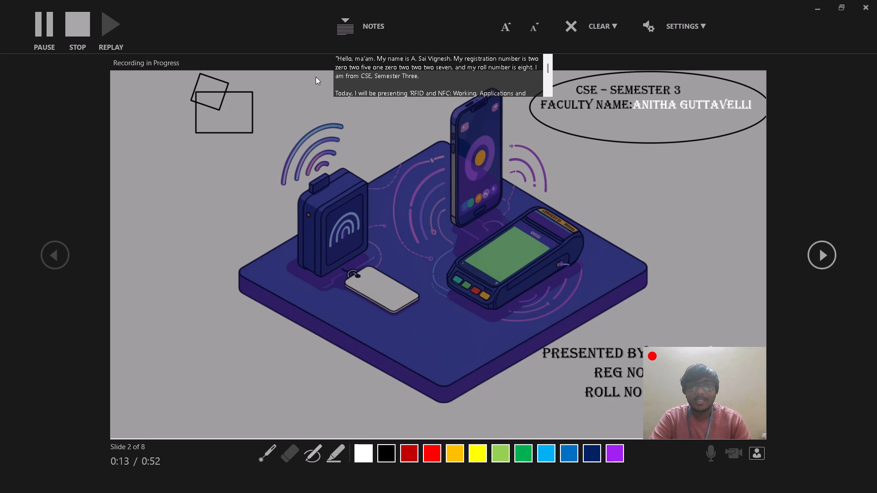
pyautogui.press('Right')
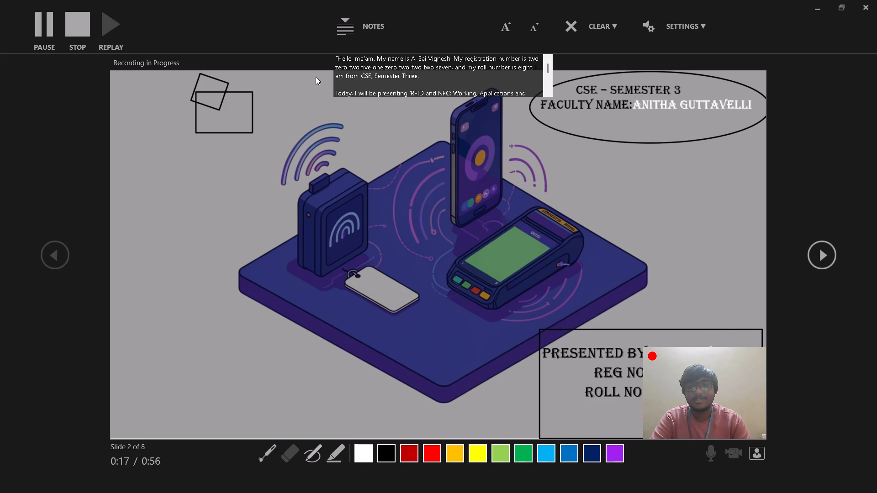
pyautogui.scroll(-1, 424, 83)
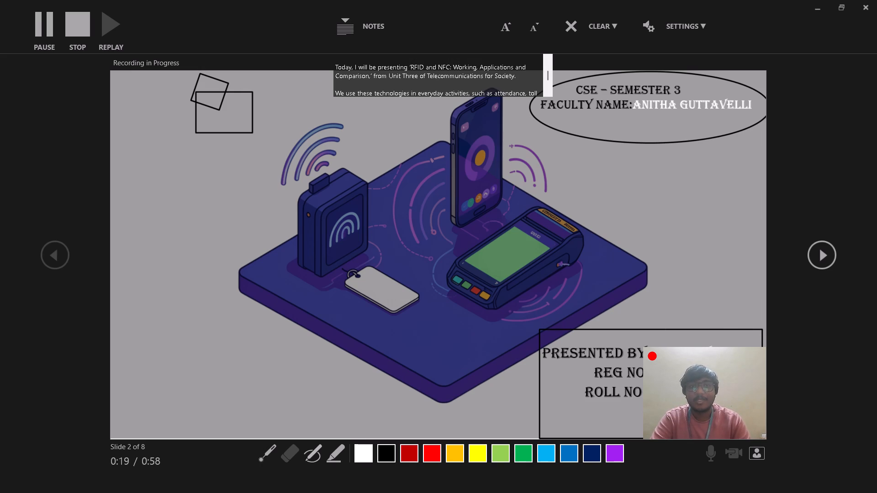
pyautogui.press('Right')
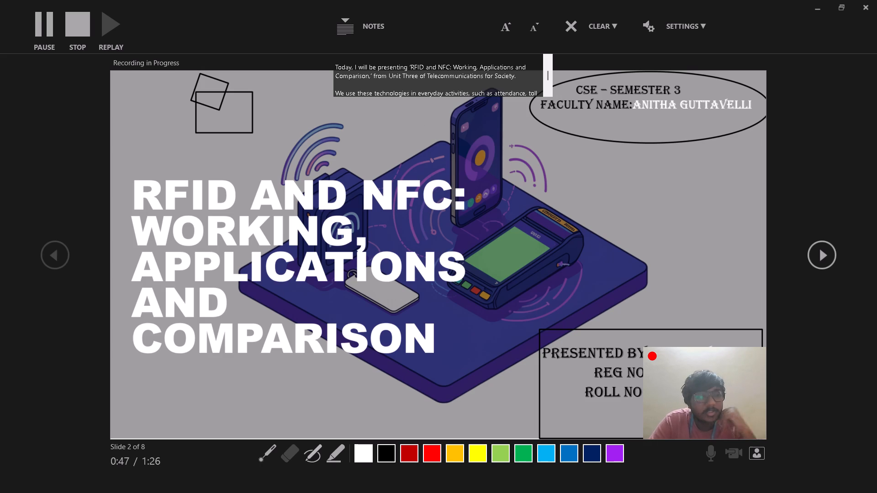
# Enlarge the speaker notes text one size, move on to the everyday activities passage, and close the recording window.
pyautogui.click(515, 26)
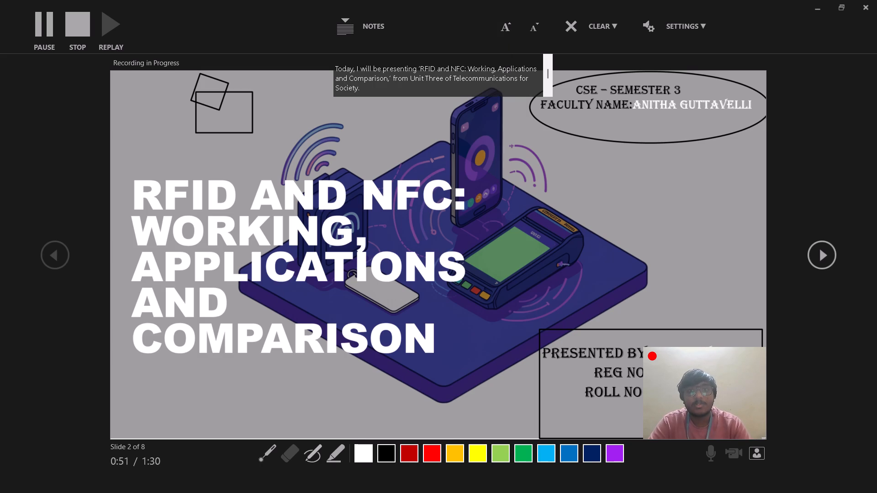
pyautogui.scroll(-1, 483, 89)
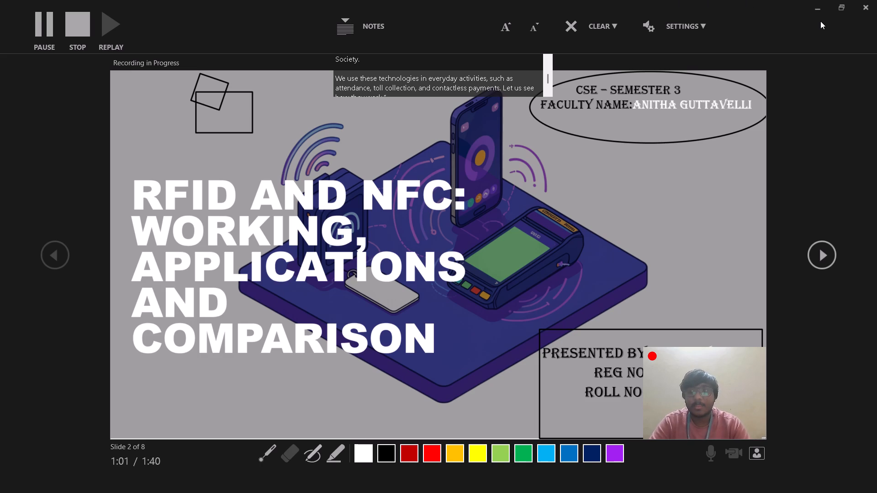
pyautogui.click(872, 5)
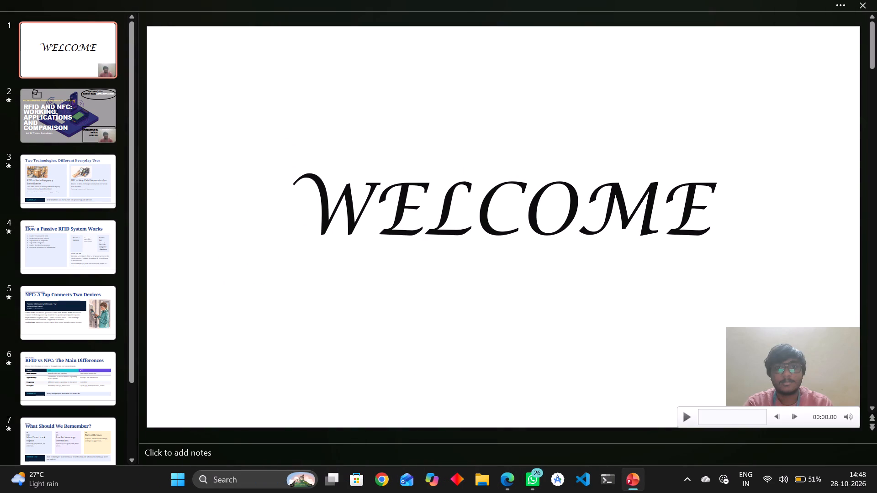
# Play back the new camera video on the WELCOME slide to check the take.
pyautogui.click(685, 417)
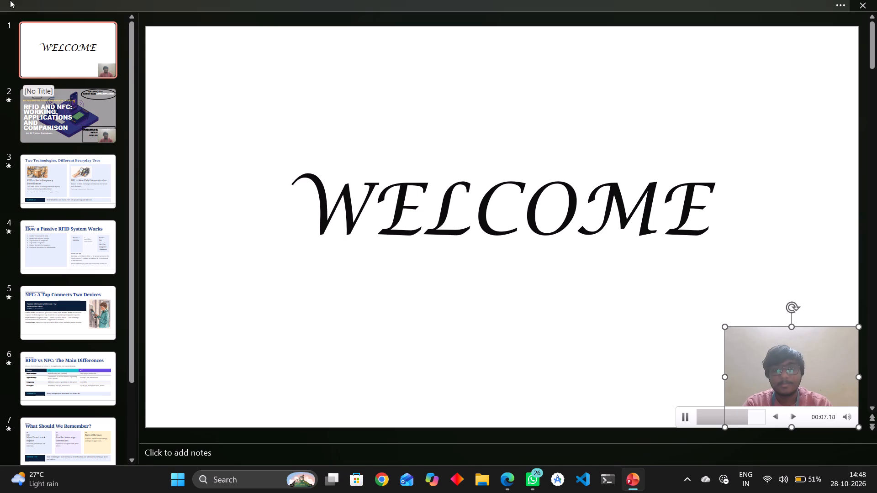
# Delete the newly recorded camera videos from the WELCOME slide and slide 2.
pyautogui.click(742, 384)
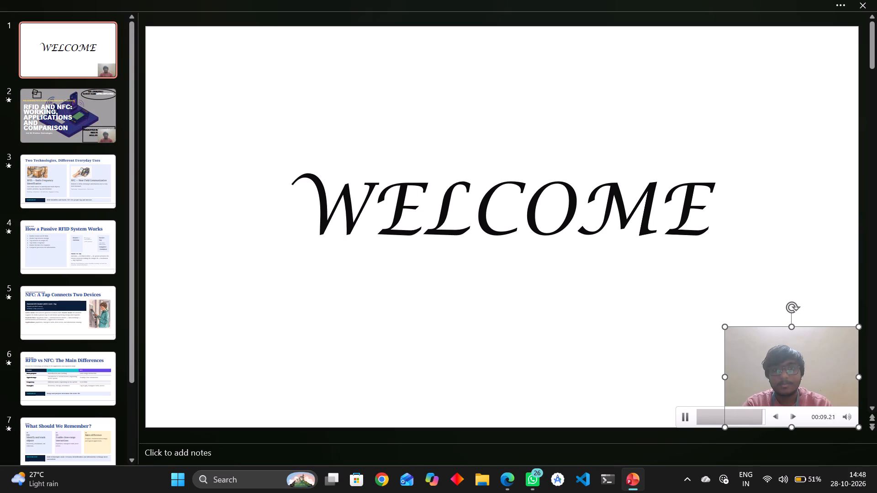
pyautogui.press('BackSpace')
pyautogui.click(18, 108)
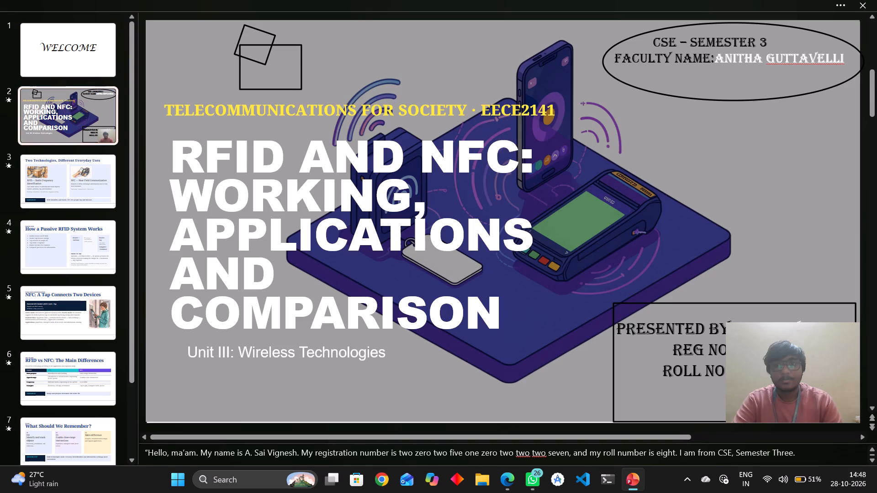
pyautogui.click(762, 362)
pyautogui.press('BackSpace')
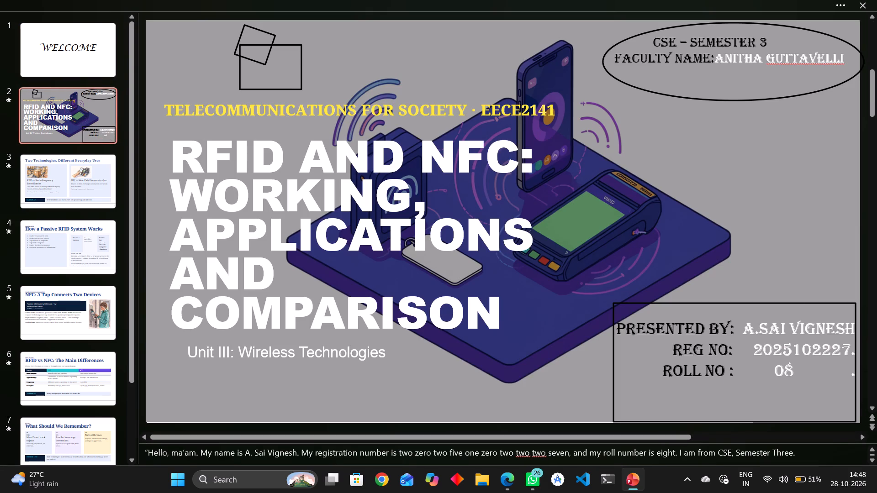
# Start a new recording from the WELCOME slide with the camera preview hidden and the speaker notes shown.
pyautogui.click(224, 69)
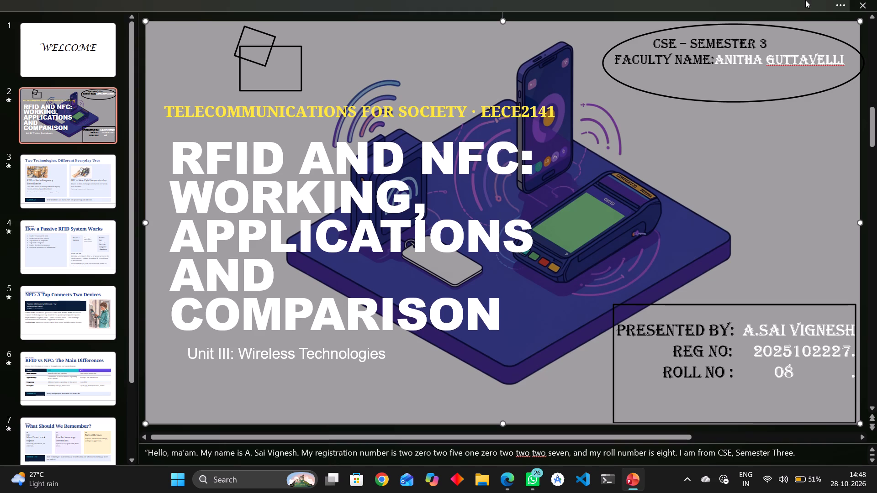
pyautogui.click(829, 10)
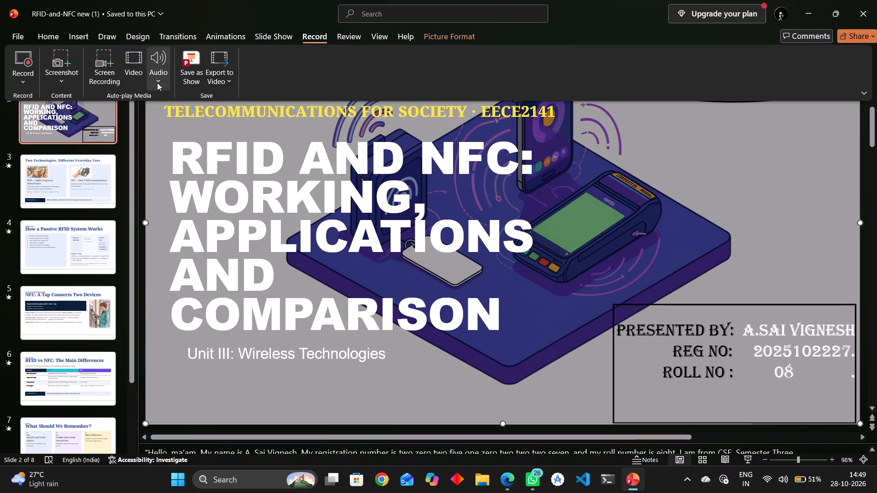
pyautogui.click(26, 64)
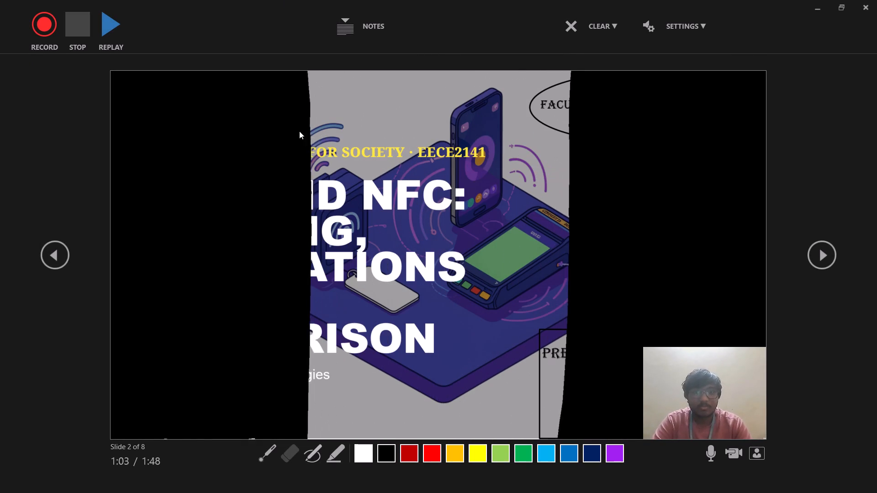
pyautogui.click(64, 262)
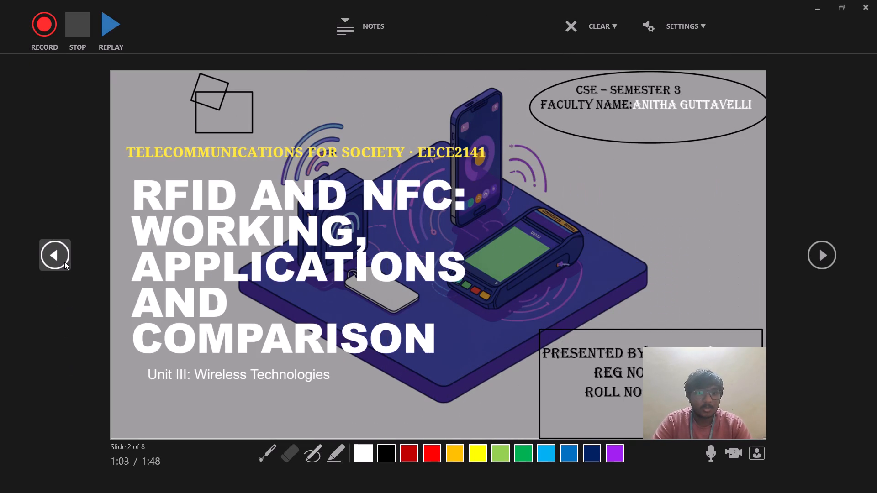
pyautogui.click(64, 262)
pyautogui.click(64, 262)
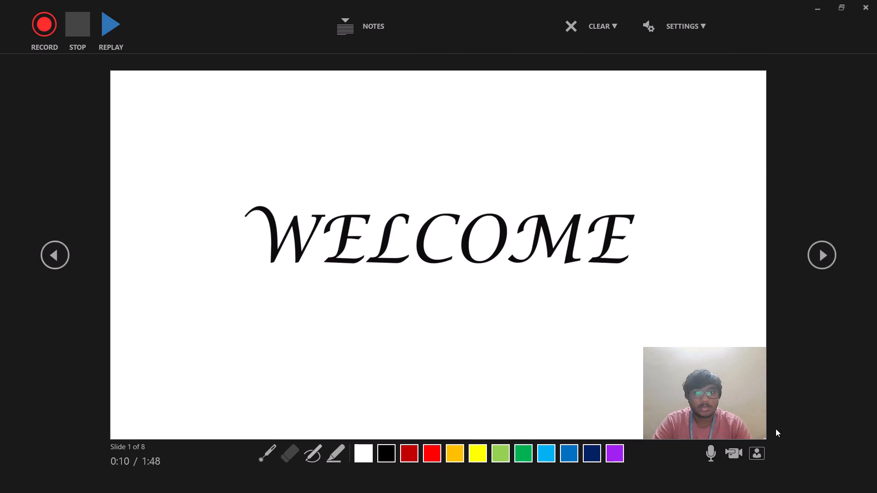
pyautogui.click(749, 456)
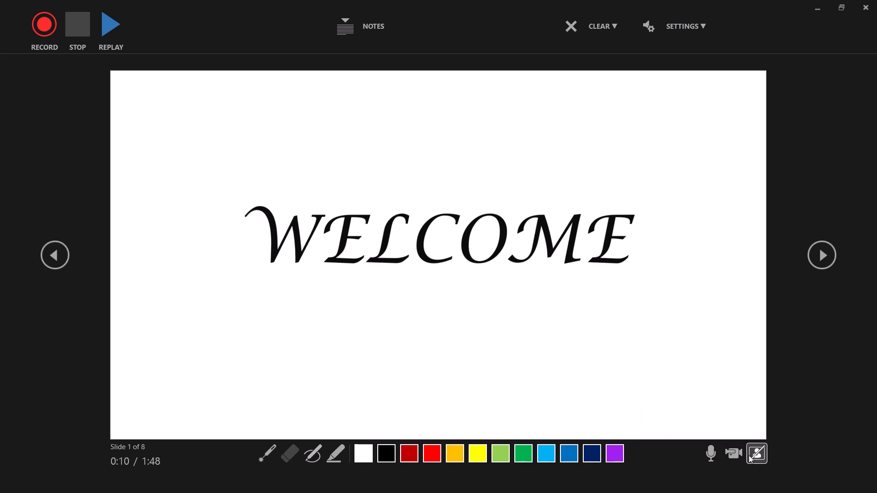
pyautogui.click(371, 26)
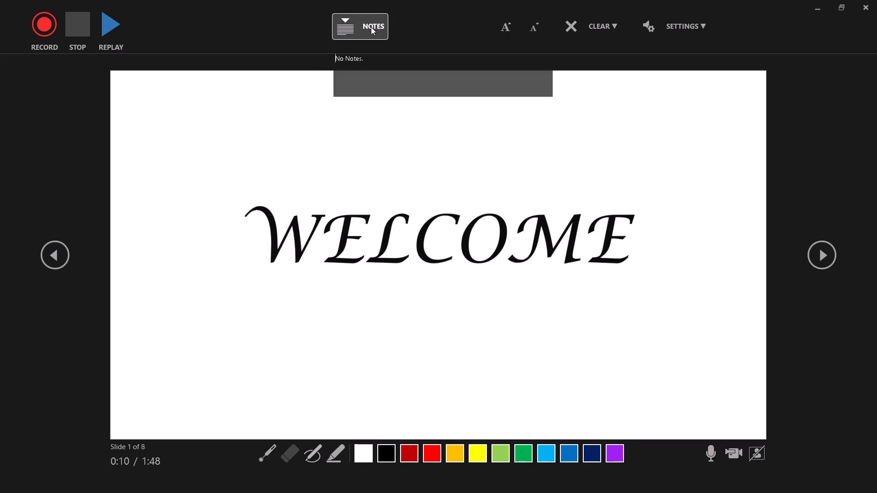
pyautogui.click(54, 28)
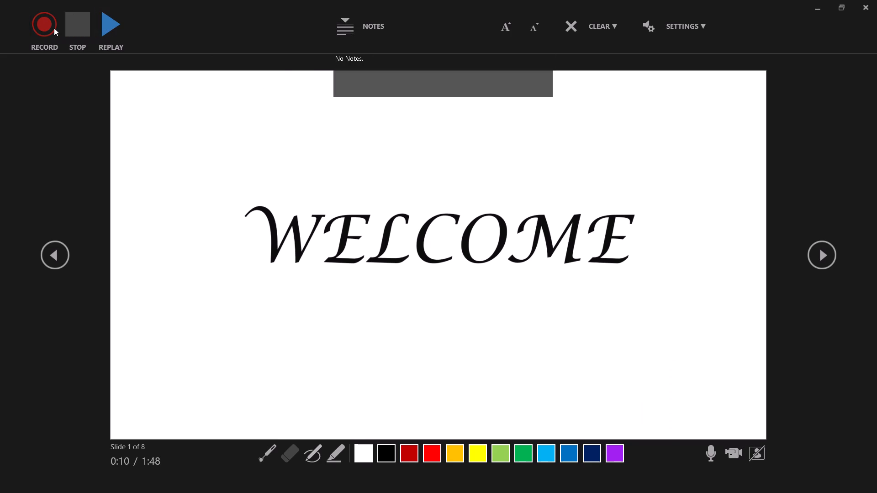
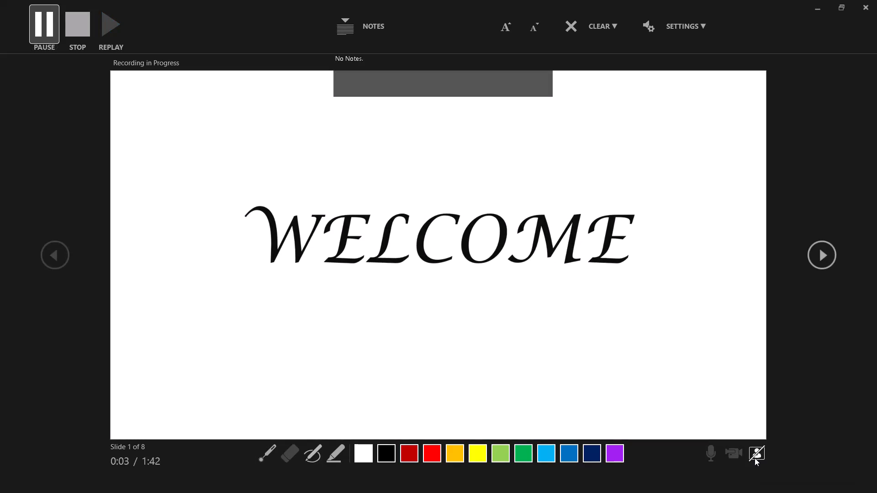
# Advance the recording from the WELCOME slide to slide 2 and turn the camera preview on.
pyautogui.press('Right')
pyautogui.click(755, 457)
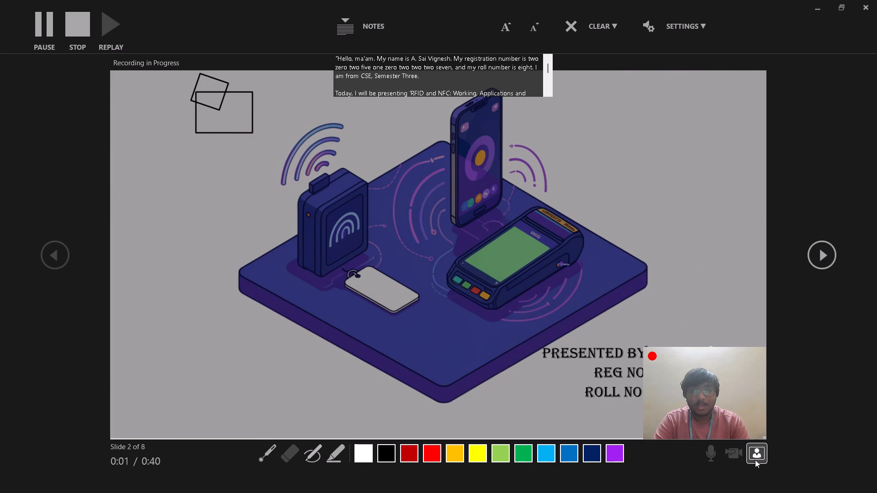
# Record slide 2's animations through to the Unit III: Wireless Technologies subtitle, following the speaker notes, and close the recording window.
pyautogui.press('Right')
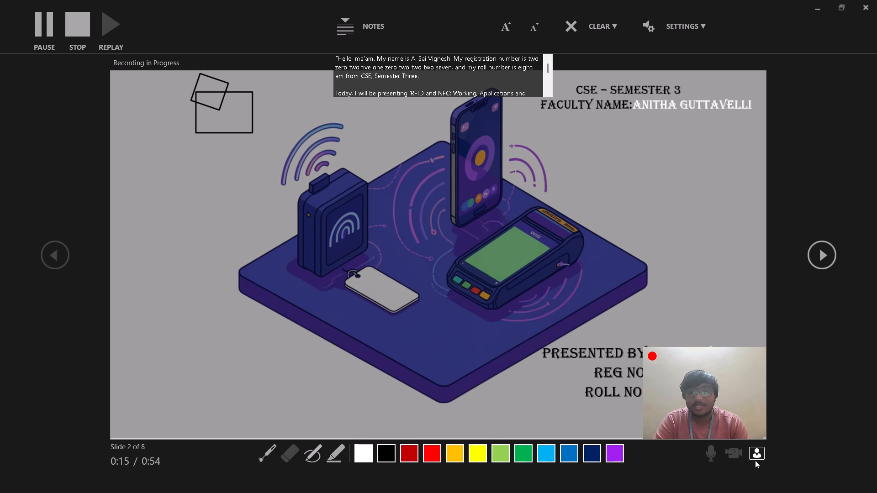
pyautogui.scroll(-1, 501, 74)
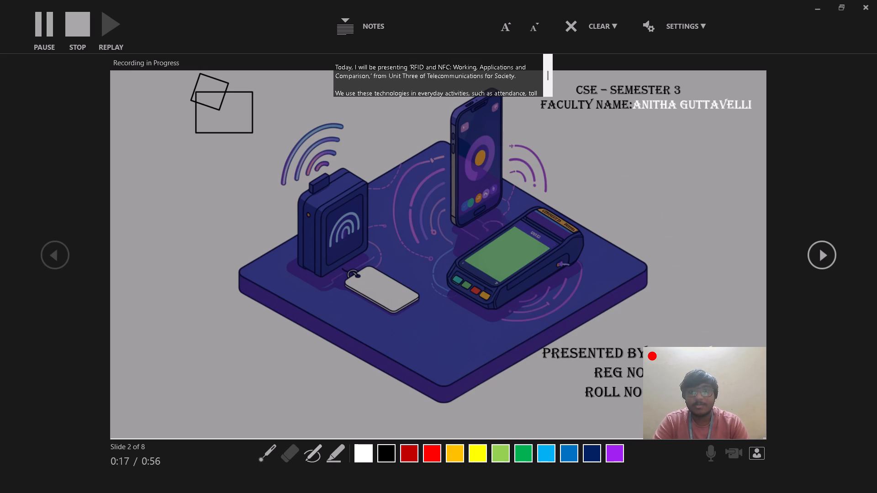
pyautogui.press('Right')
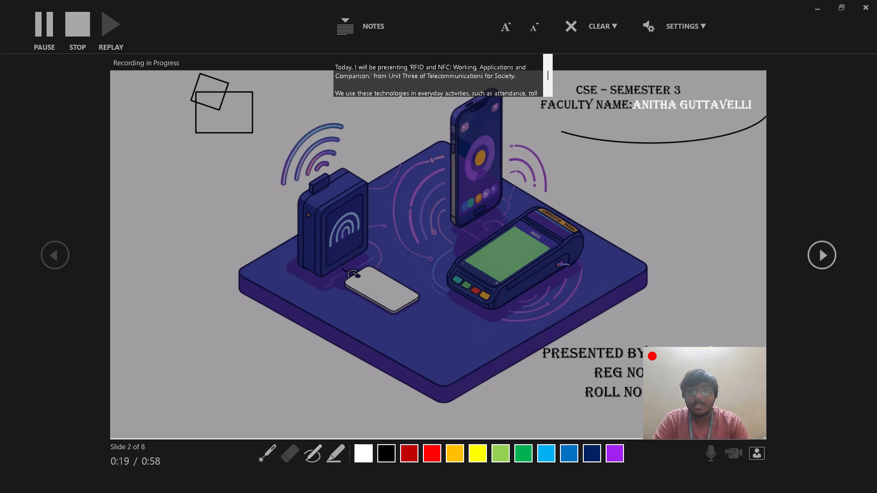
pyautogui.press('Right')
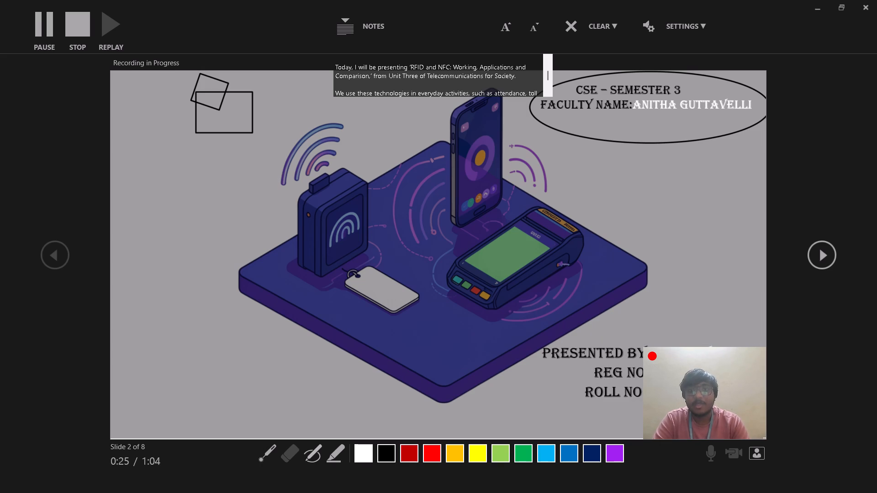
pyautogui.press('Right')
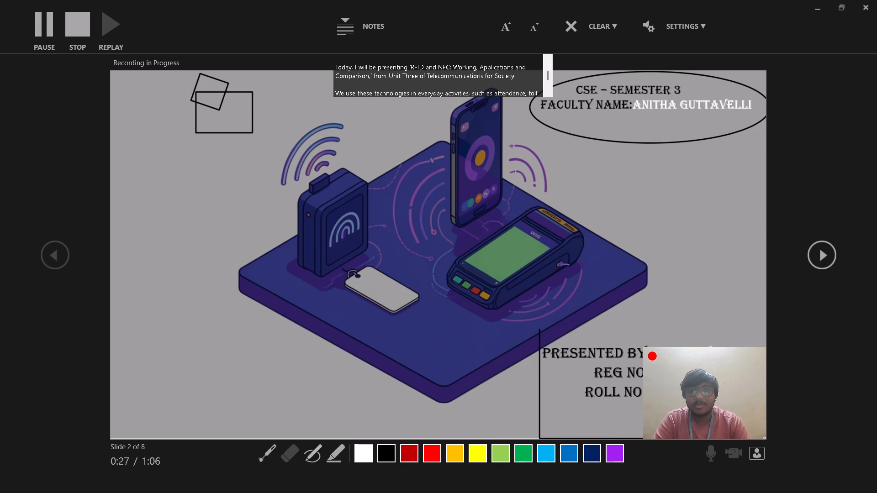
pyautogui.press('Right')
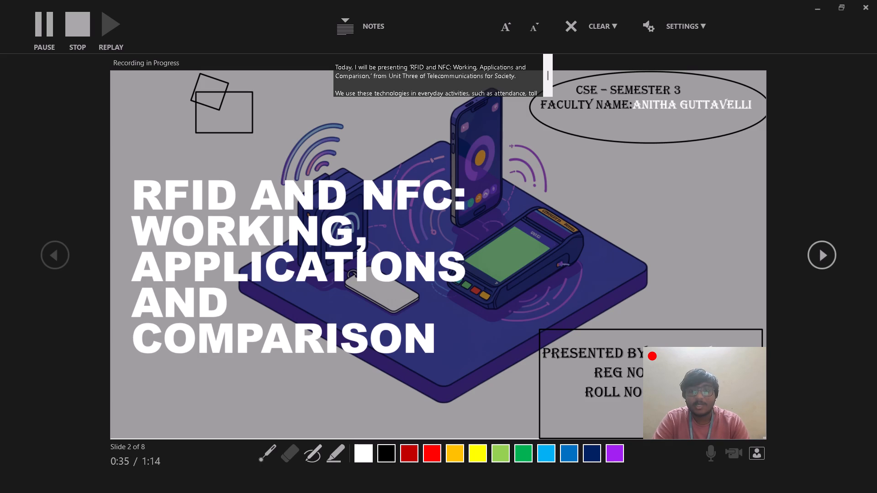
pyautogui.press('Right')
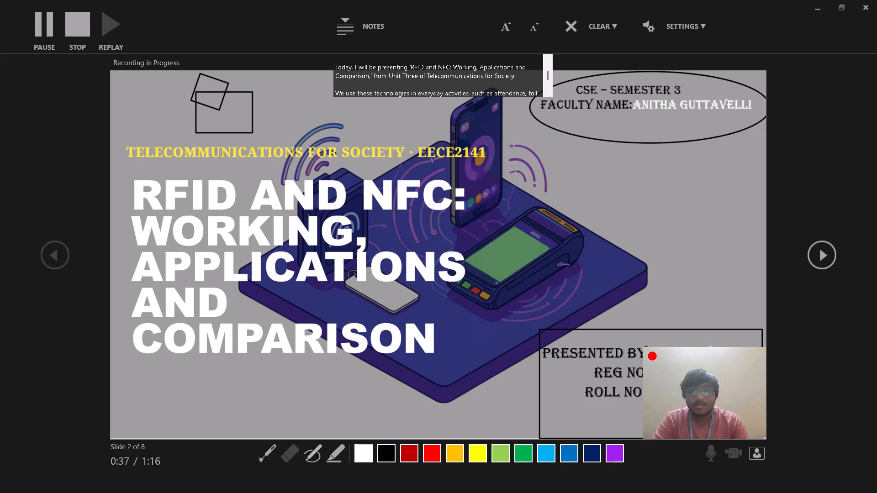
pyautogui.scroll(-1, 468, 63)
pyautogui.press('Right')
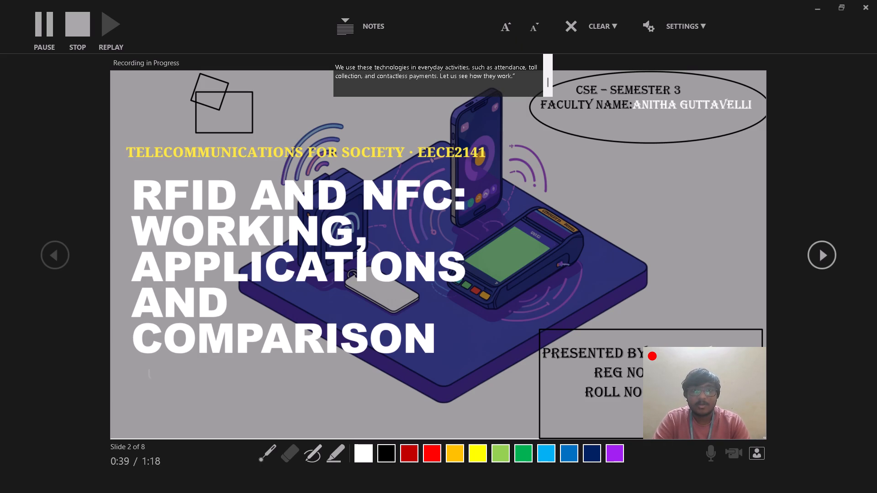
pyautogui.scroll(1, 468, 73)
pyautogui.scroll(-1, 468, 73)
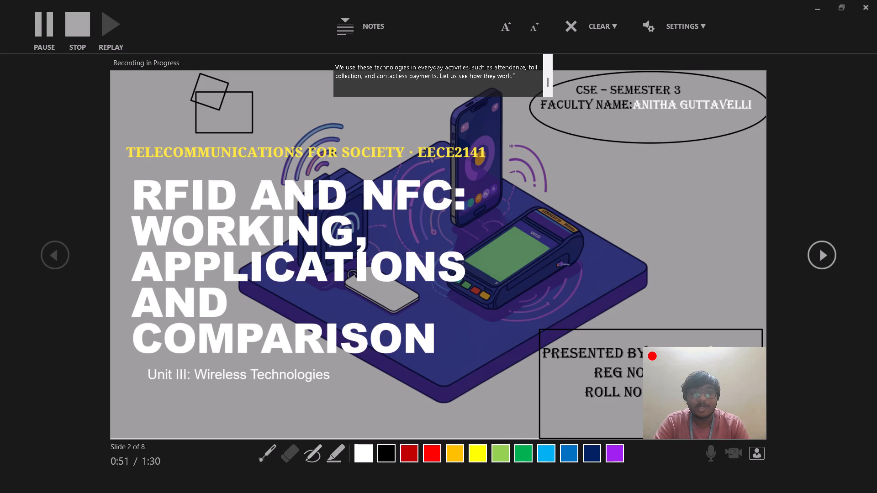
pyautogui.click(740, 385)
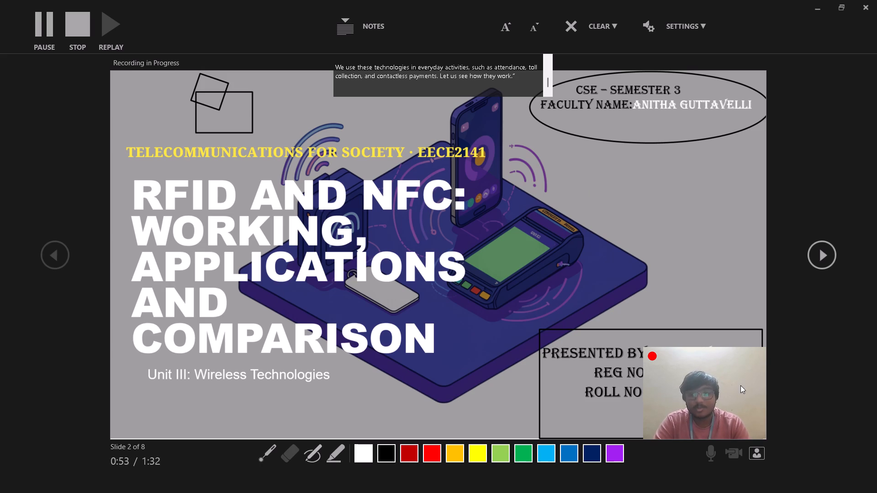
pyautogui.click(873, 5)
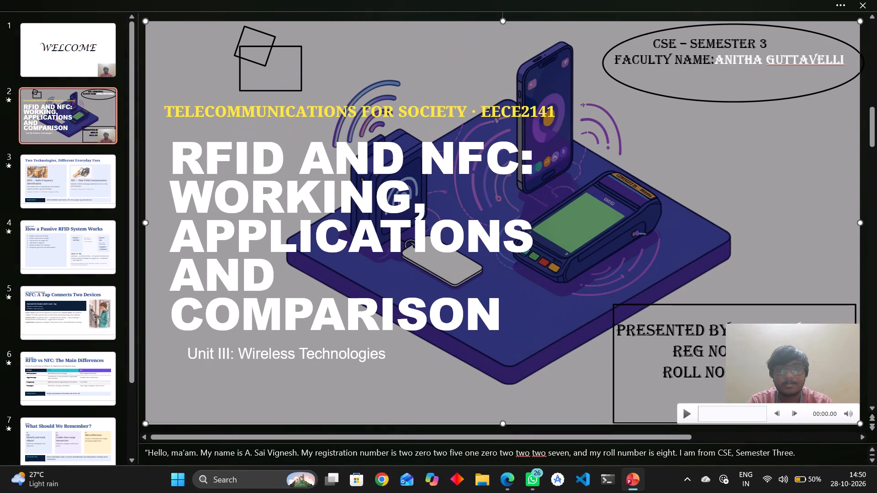
# Delete the recorded camera video from slide 2.
pyautogui.click(786, 376)
pyautogui.press('BackSpace')
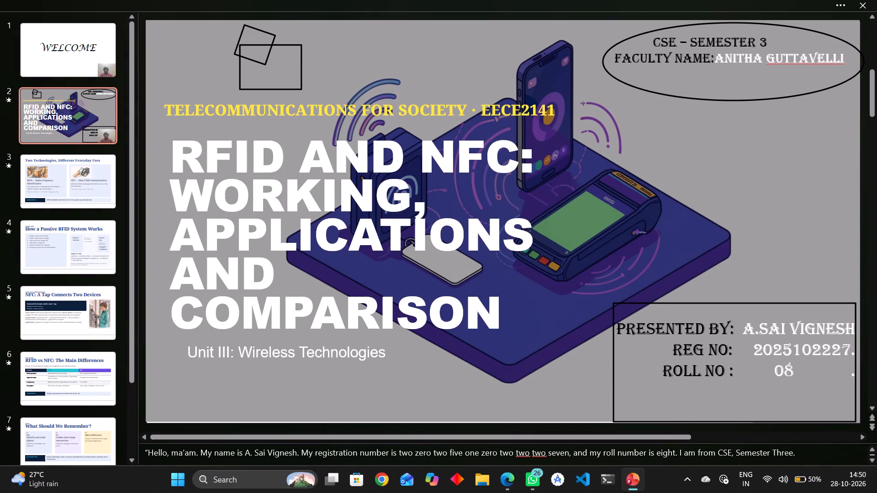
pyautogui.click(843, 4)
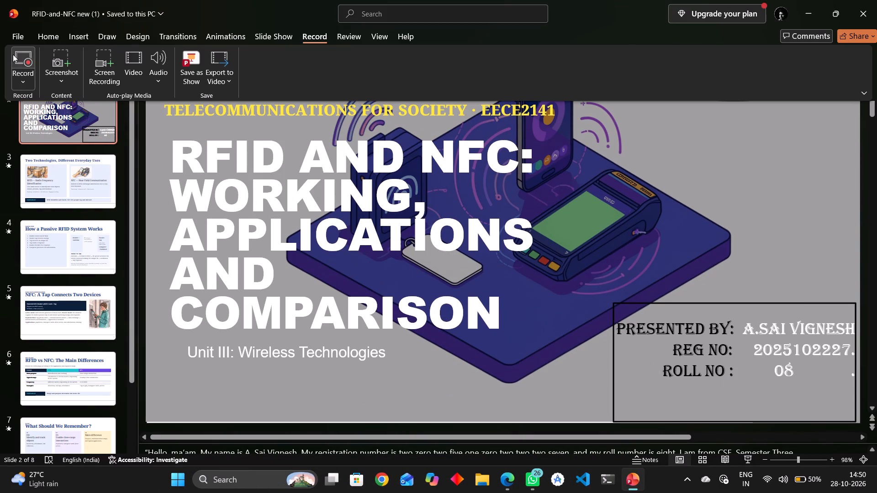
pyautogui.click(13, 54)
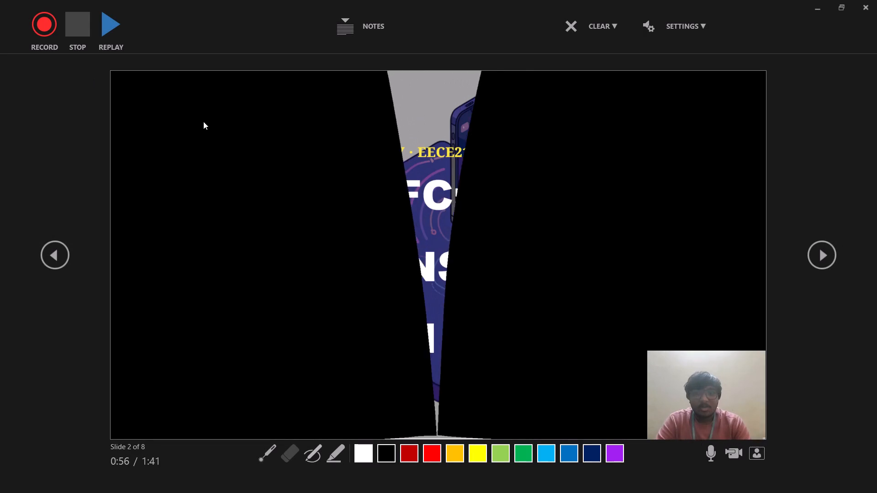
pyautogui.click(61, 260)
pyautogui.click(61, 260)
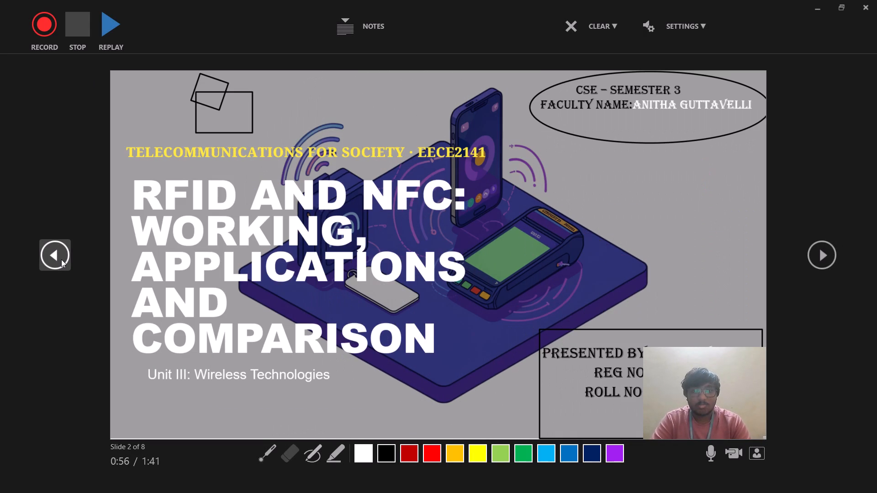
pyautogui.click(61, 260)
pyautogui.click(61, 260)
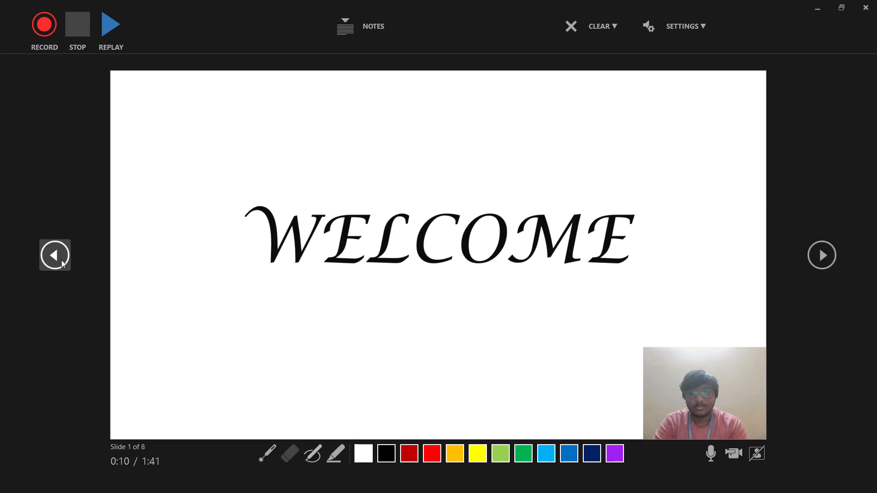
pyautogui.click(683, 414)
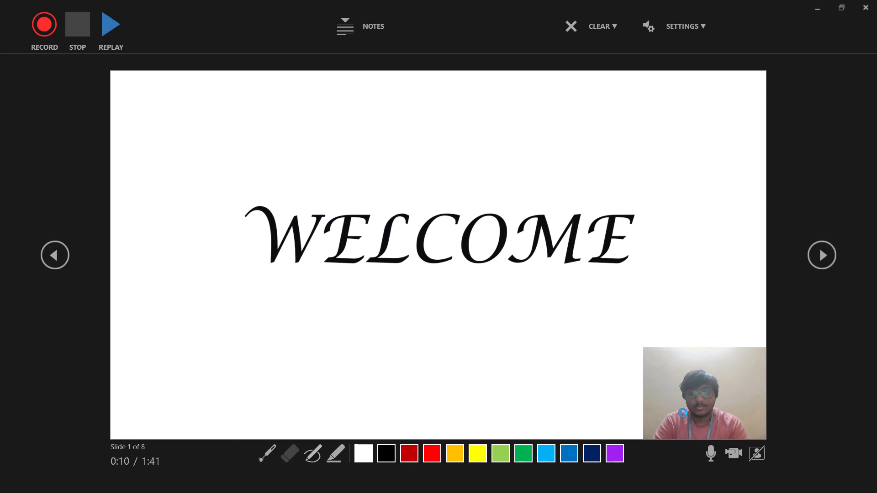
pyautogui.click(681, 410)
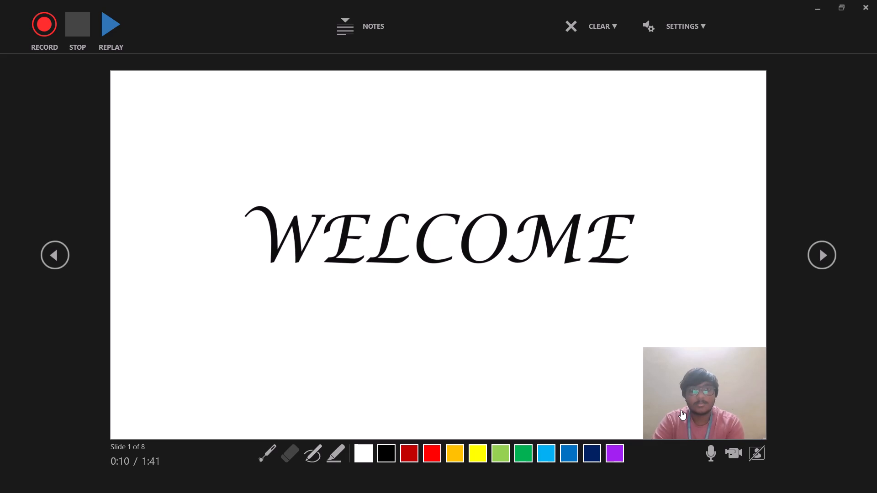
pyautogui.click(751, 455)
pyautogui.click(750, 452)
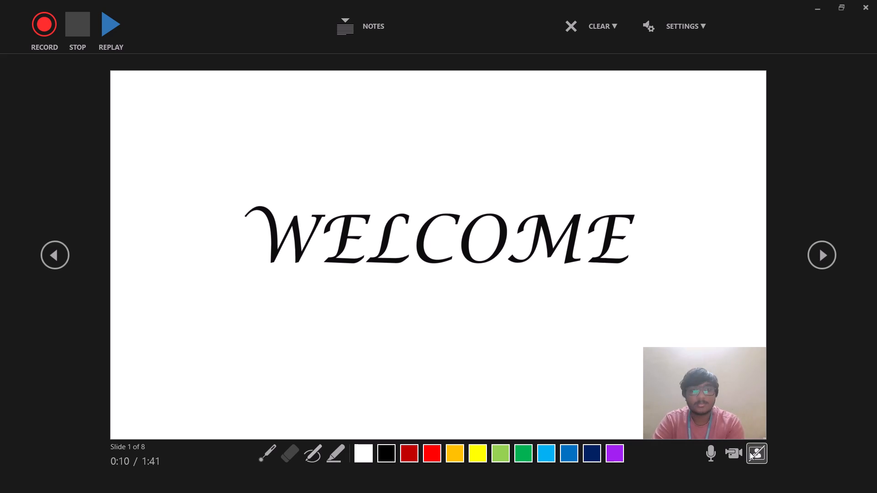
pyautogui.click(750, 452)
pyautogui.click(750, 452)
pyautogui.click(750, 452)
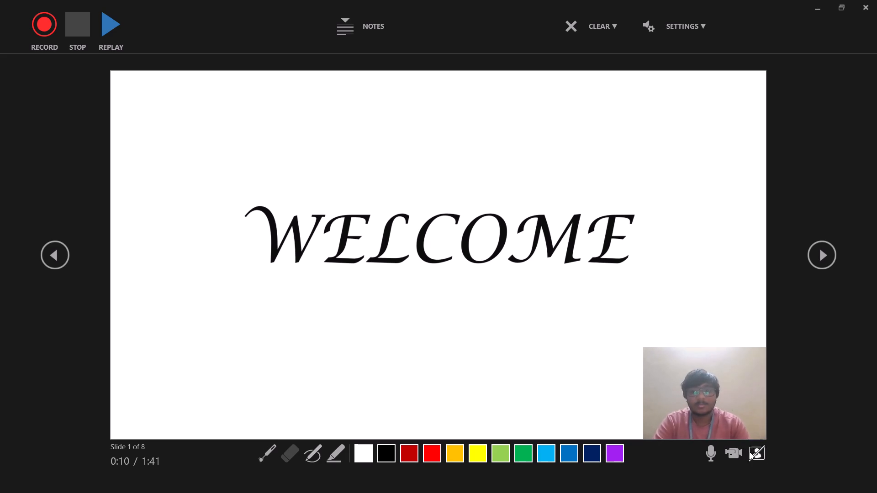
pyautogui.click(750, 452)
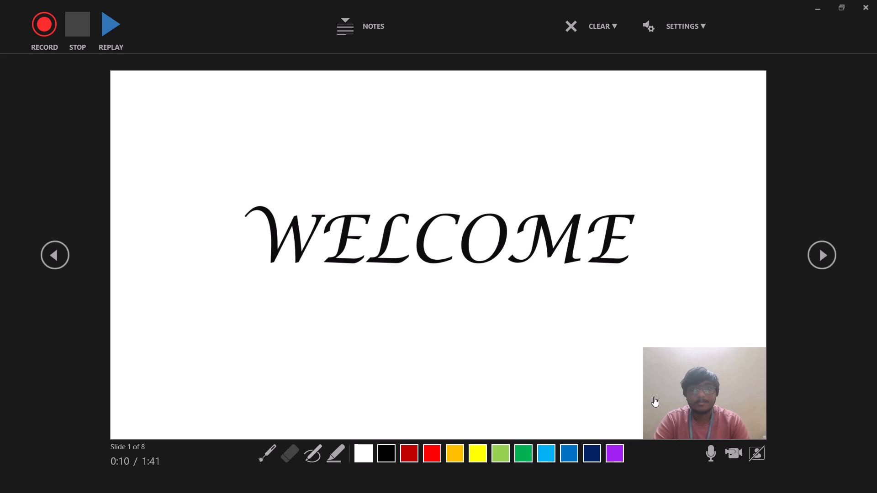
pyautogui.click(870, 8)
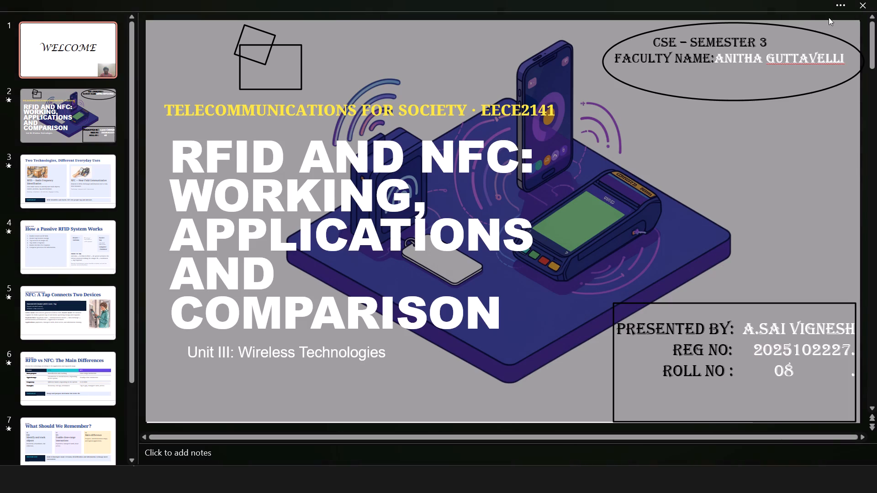
# Delete the recorded camera video from the WELCOME slide.
pyautogui.click(56, 72)
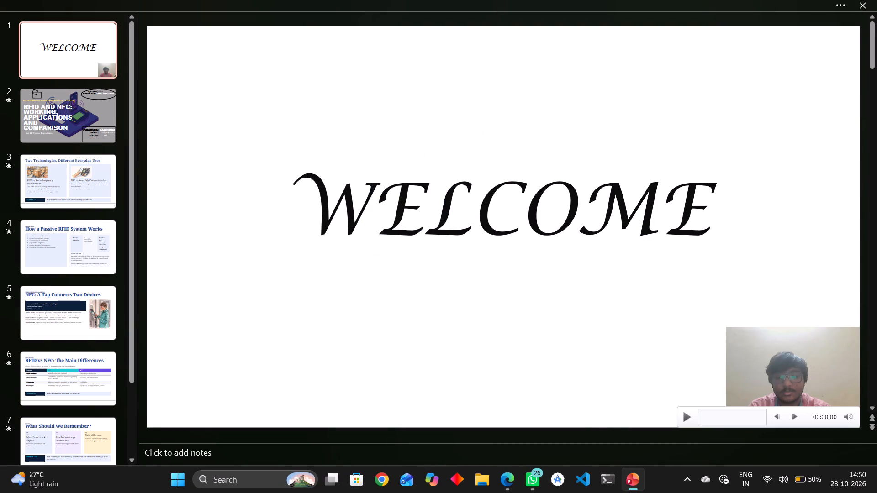
pyautogui.click(735, 387)
pyautogui.press('BackSpace')
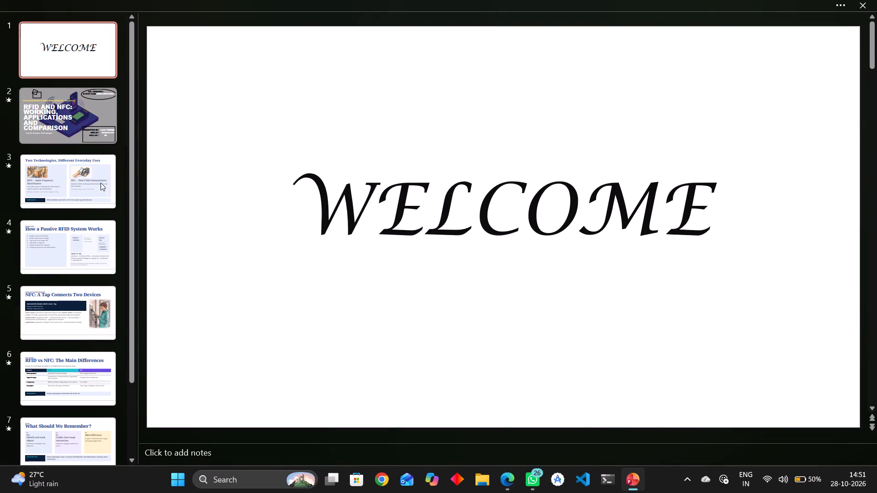
# Start a new recording from the WELCOME slide with the camera preview hidden.
pyautogui.click(840, 4)
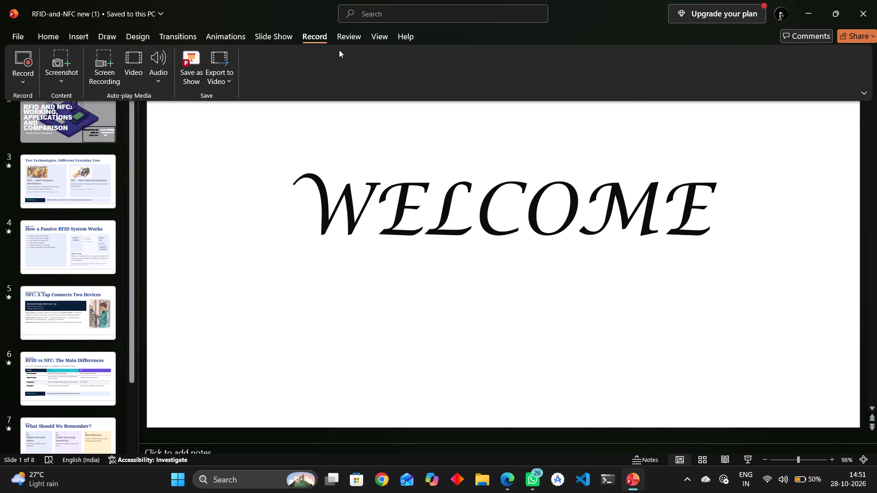
pyautogui.click(17, 68)
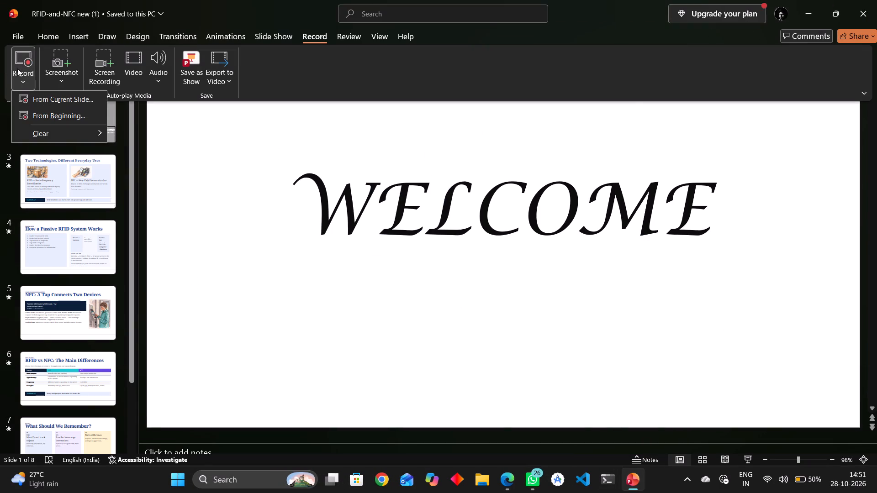
pyautogui.click(15, 51)
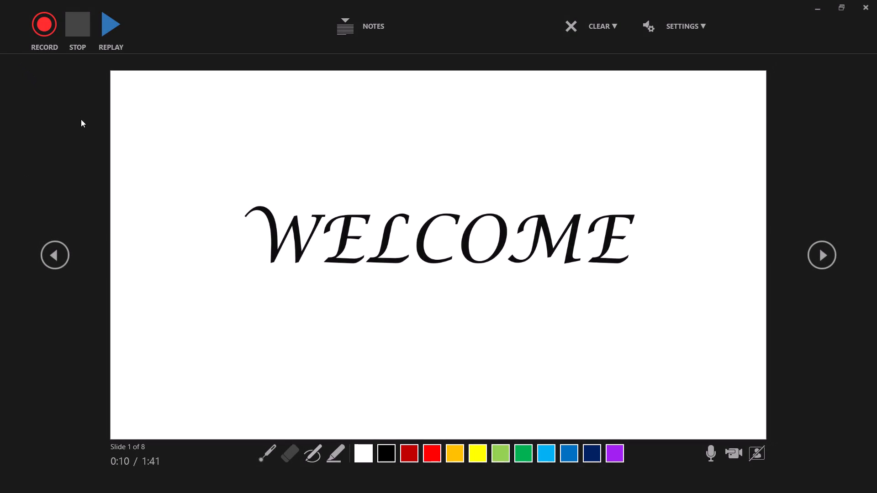
pyautogui.click(758, 456)
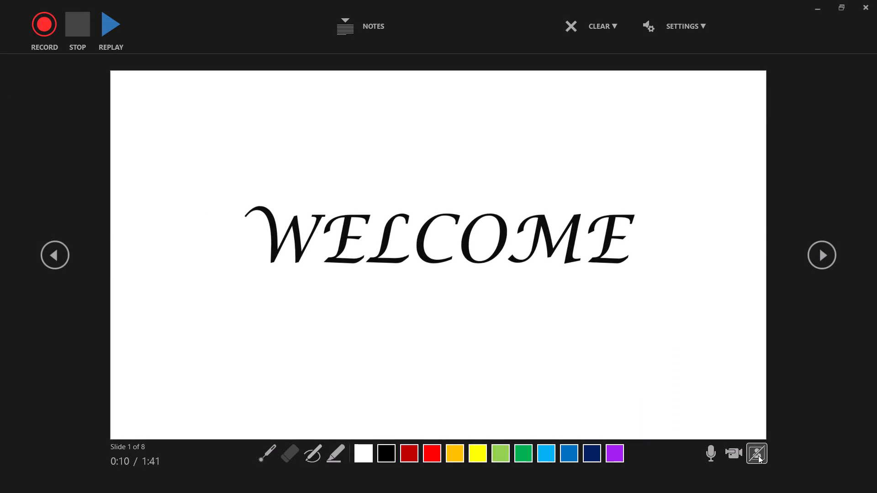
pyautogui.click(52, 21)
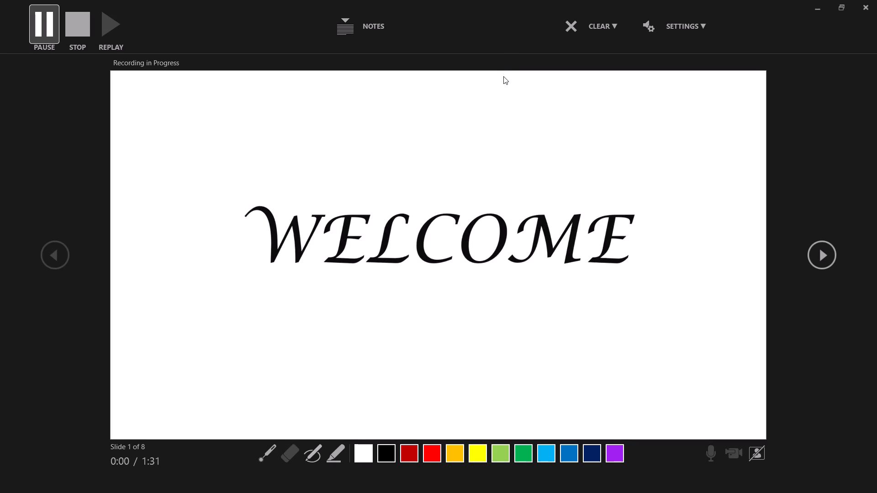
# Record slide 2 with the speaker notes shown and the camera preview on, revealing the semester and faculty text.
pyautogui.press('Right')
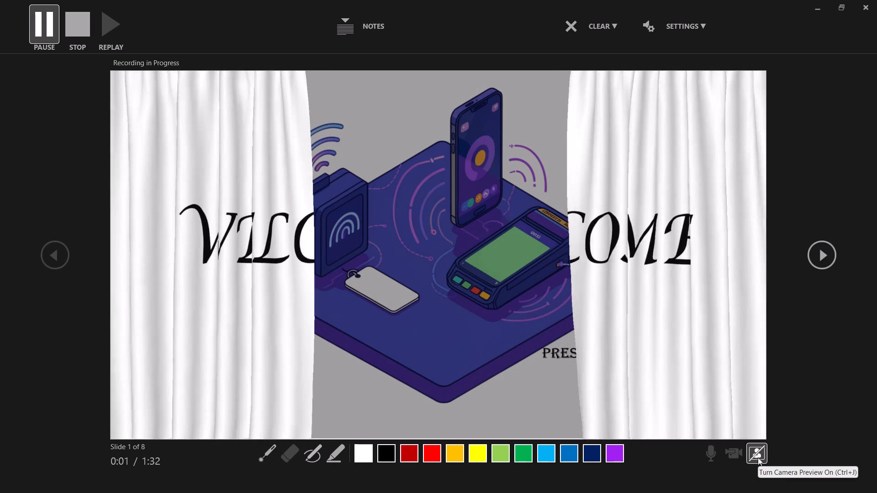
pyautogui.click(338, 33)
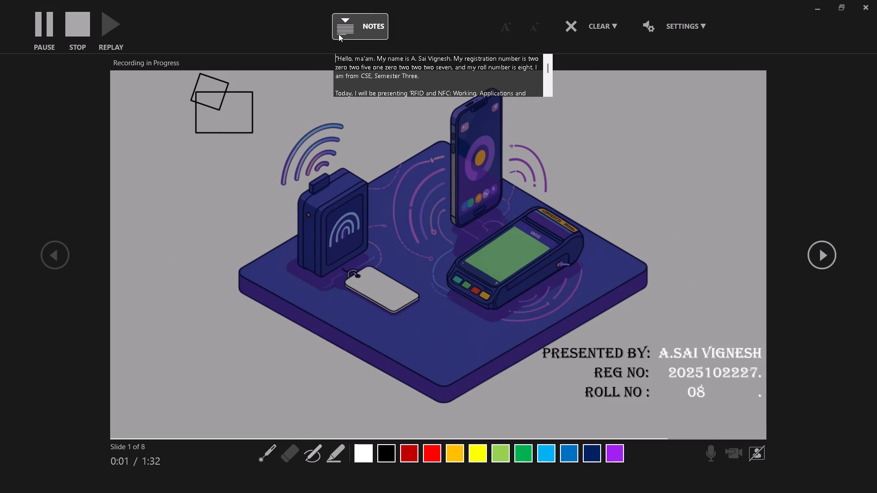
pyautogui.click(757, 451)
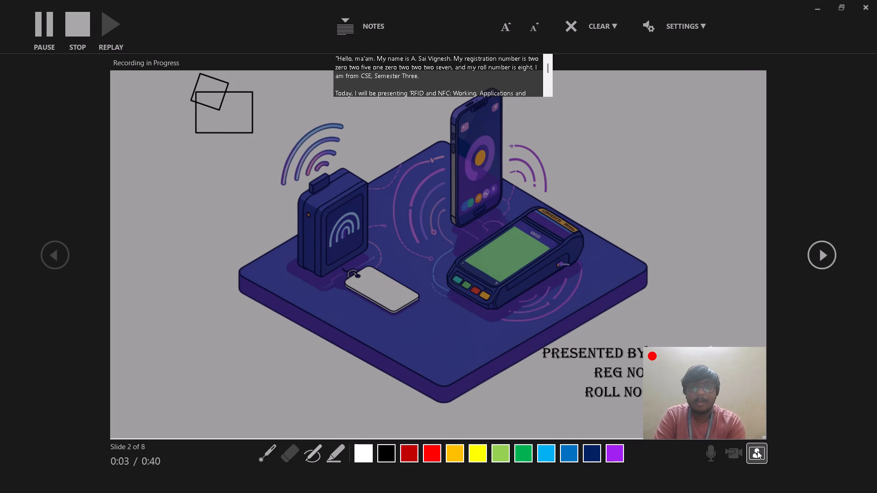
pyautogui.press('Right')
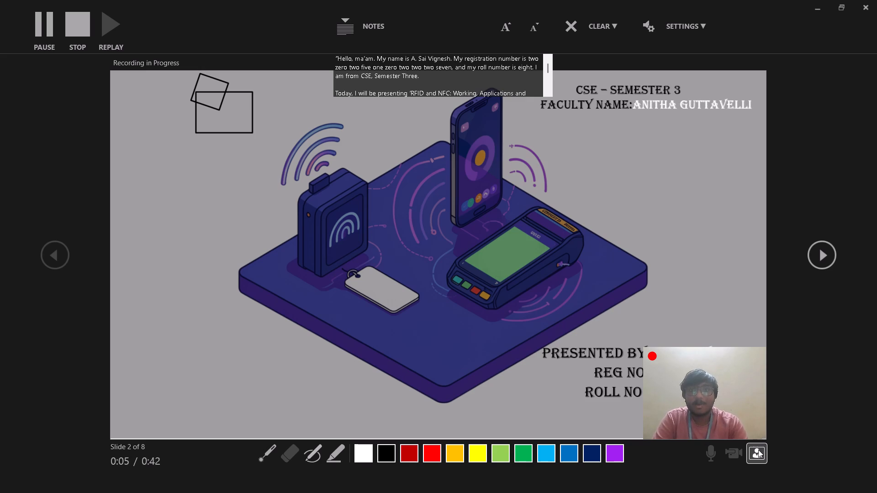
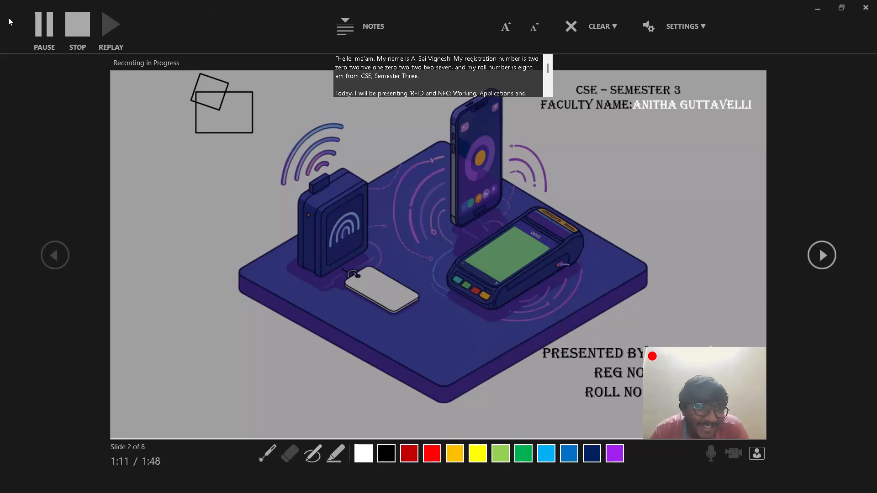
# Pause the recording on slide 2.
pyautogui.click(48, 31)
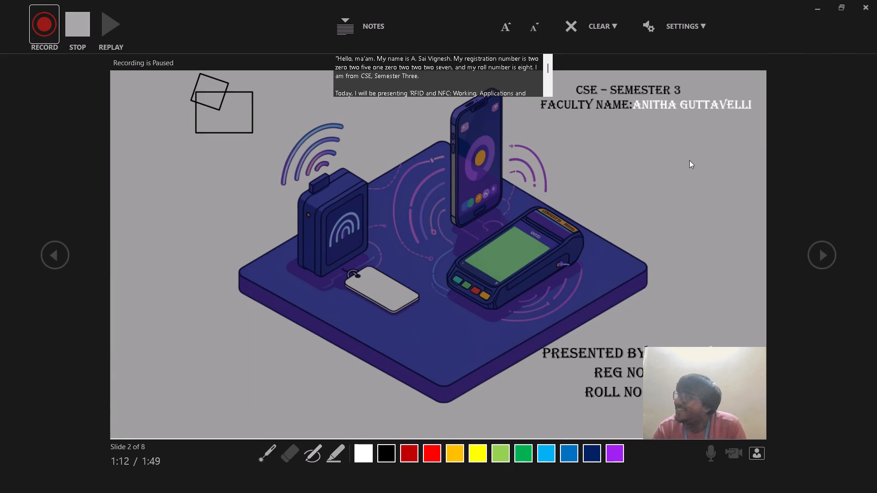
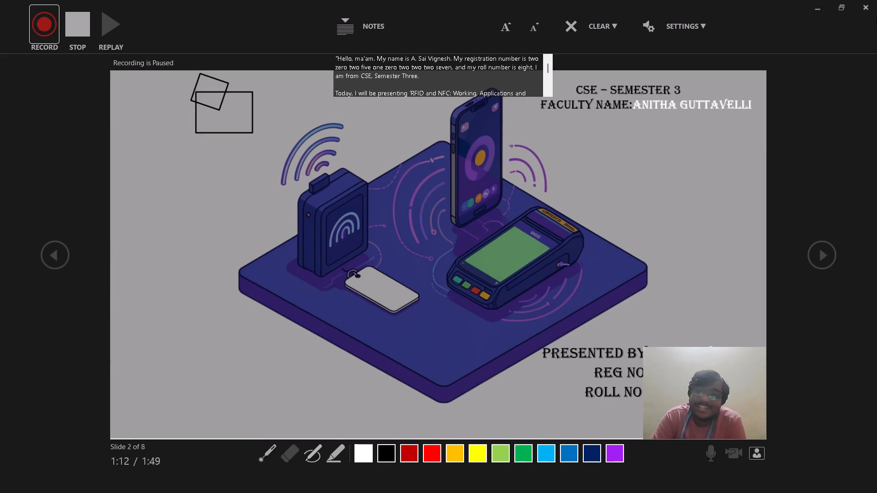
# Exit the recording session and delete the camera videos from slide 2 and the WELCOME slide.
pyautogui.click(869, 7)
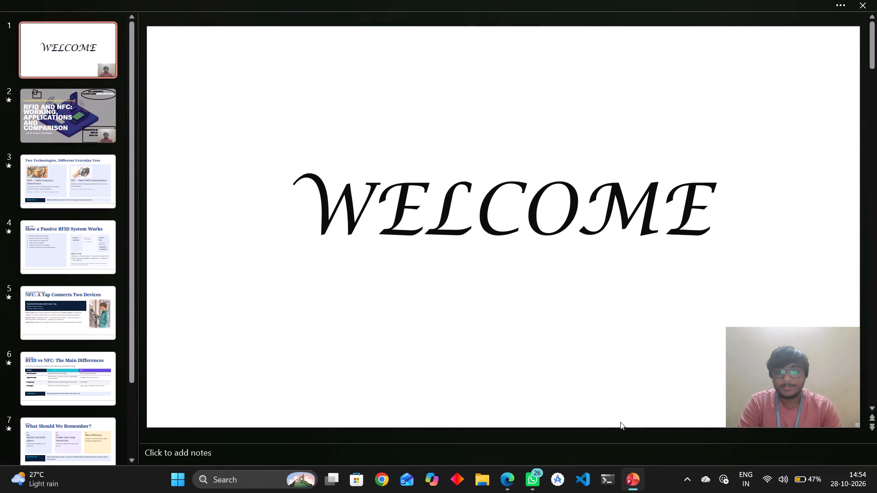
pyautogui.click(49, 138)
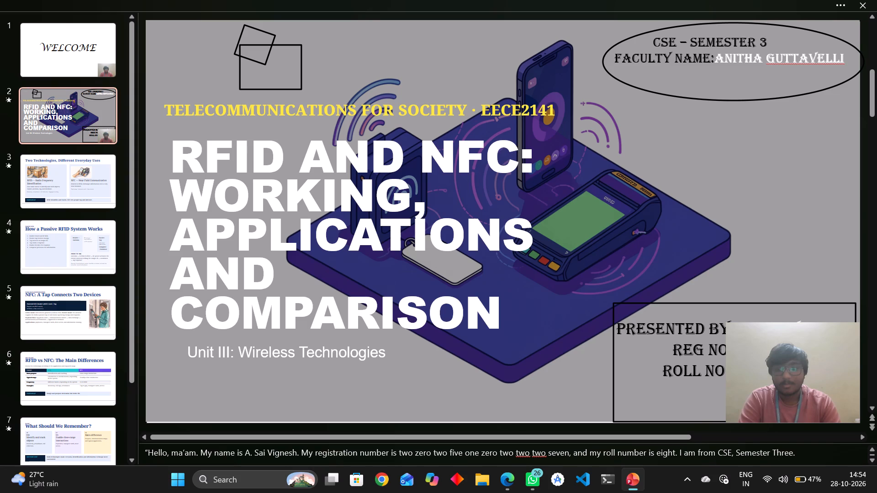
pyautogui.click(792, 346)
pyautogui.press('BackSpace')
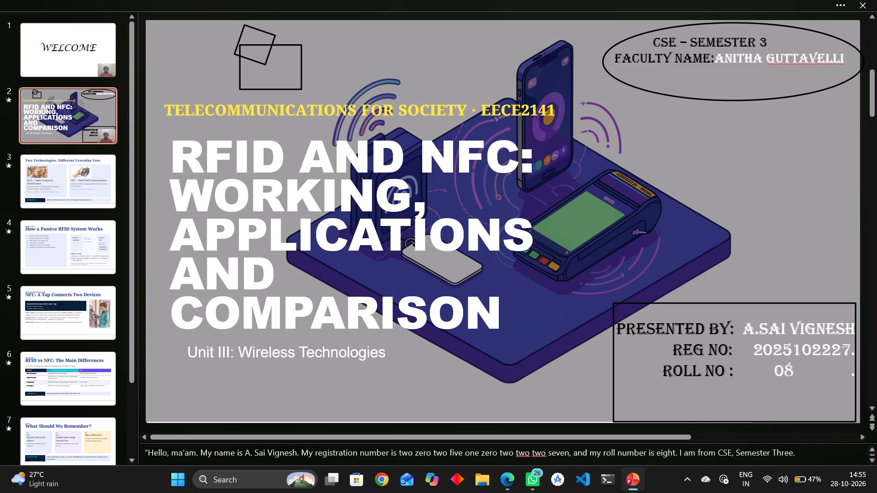
pyautogui.click(100, 57)
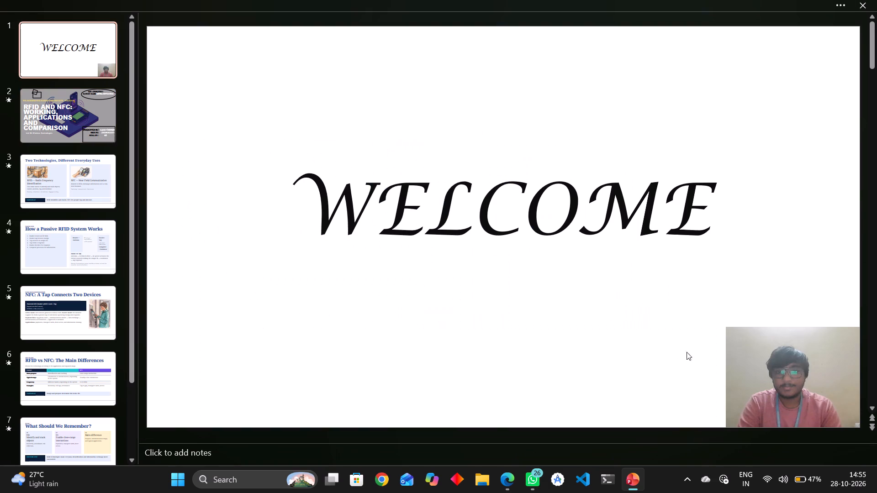
pyautogui.click(739, 365)
pyautogui.press('BackSpace')
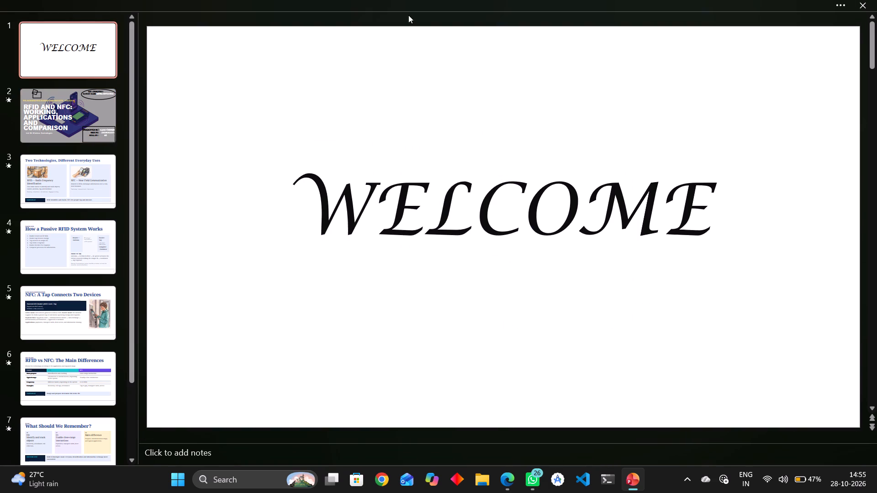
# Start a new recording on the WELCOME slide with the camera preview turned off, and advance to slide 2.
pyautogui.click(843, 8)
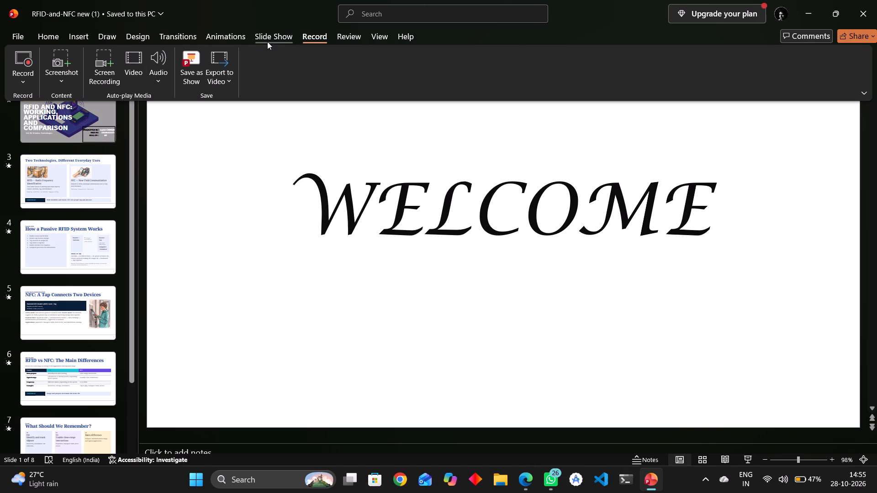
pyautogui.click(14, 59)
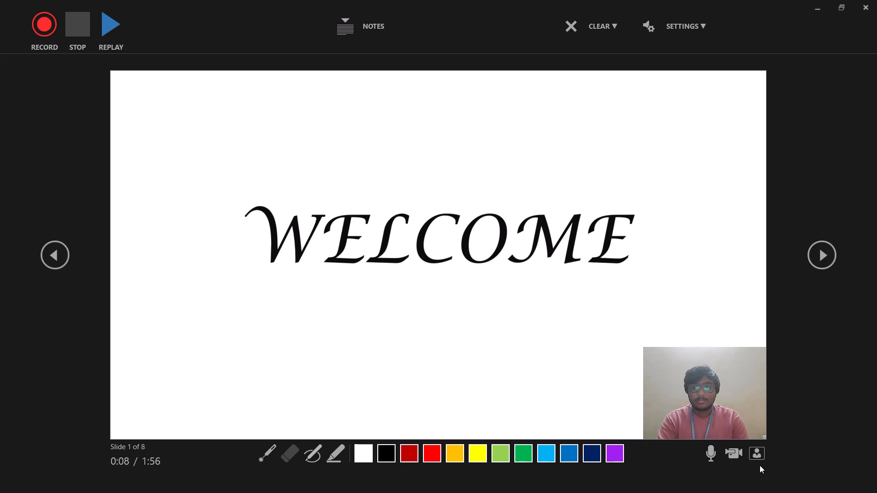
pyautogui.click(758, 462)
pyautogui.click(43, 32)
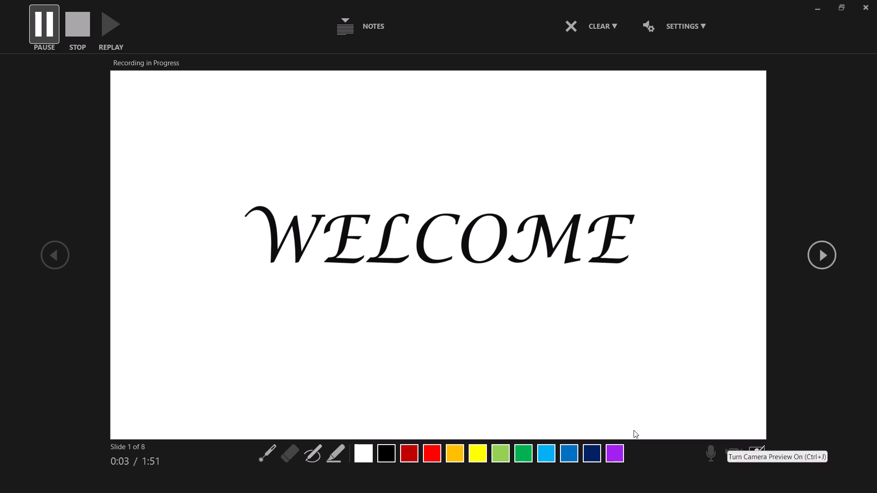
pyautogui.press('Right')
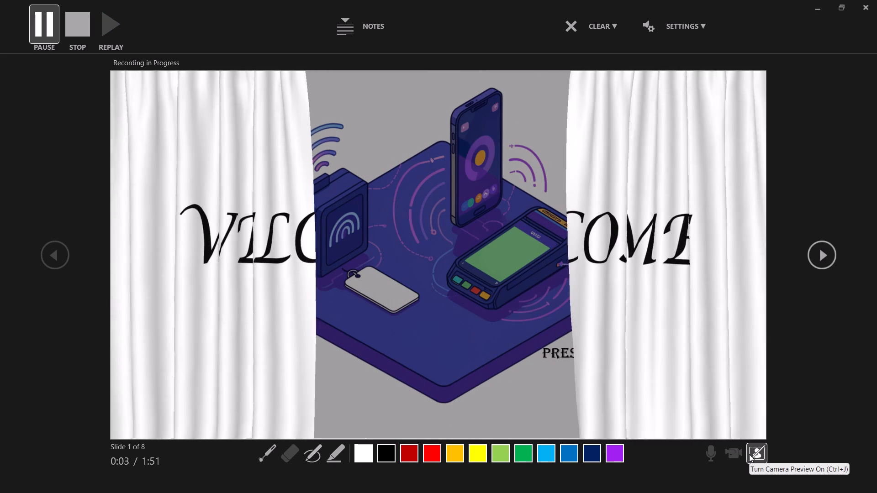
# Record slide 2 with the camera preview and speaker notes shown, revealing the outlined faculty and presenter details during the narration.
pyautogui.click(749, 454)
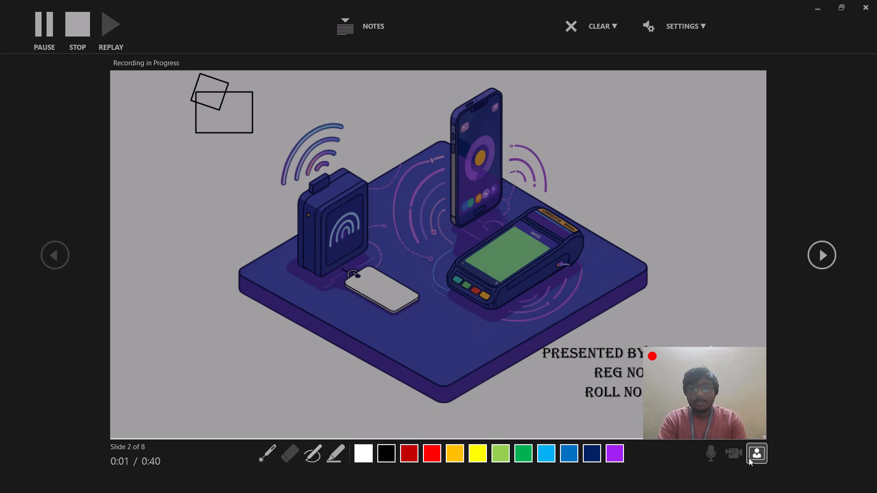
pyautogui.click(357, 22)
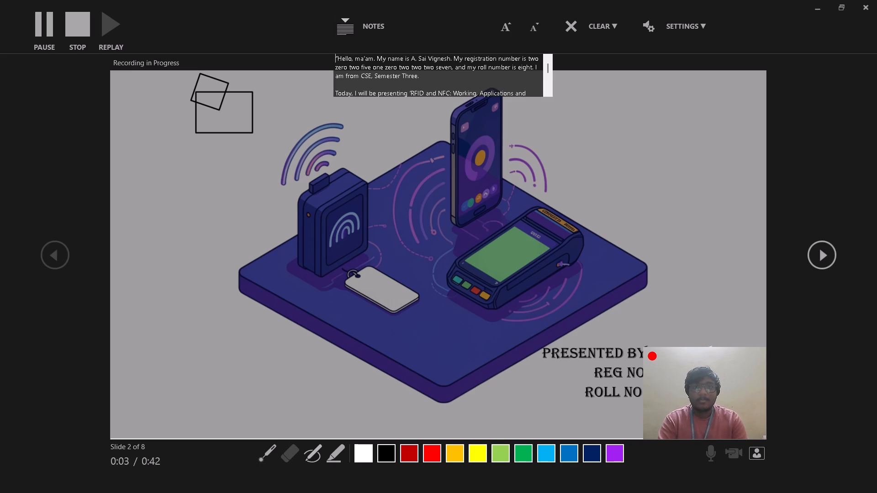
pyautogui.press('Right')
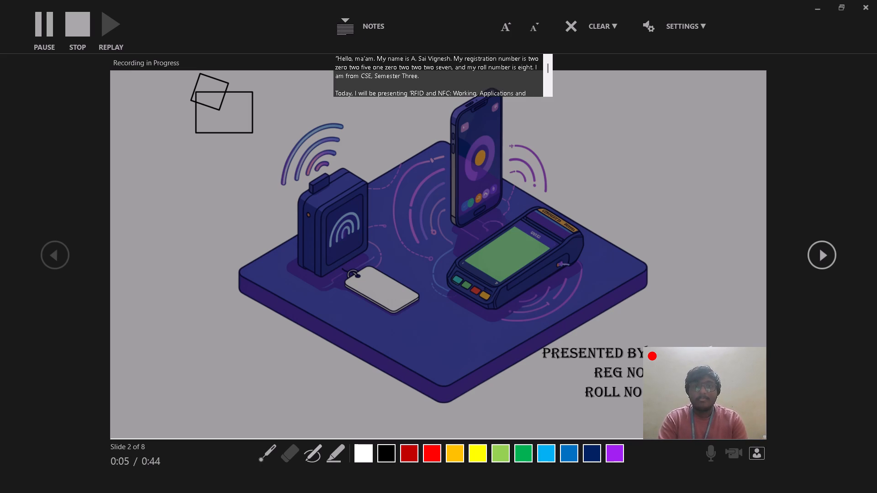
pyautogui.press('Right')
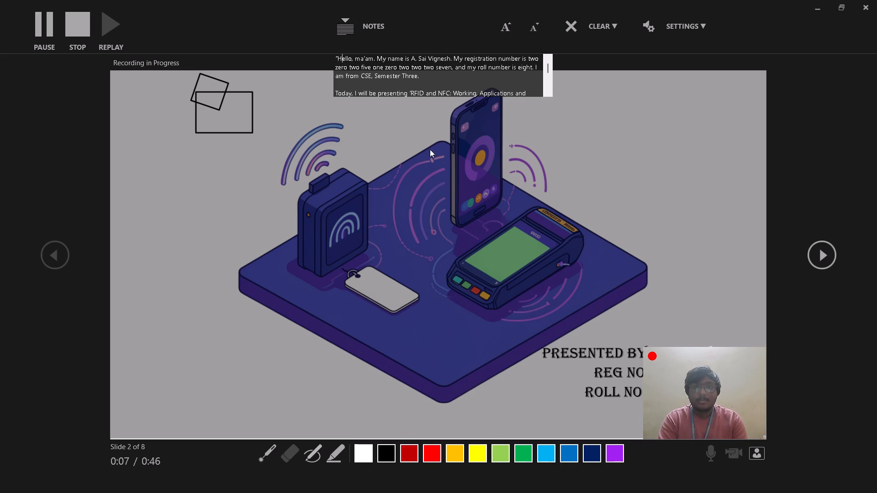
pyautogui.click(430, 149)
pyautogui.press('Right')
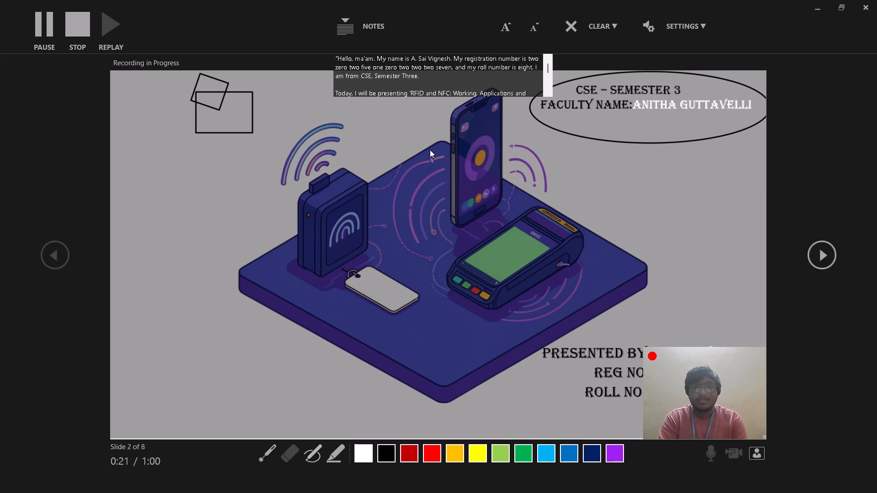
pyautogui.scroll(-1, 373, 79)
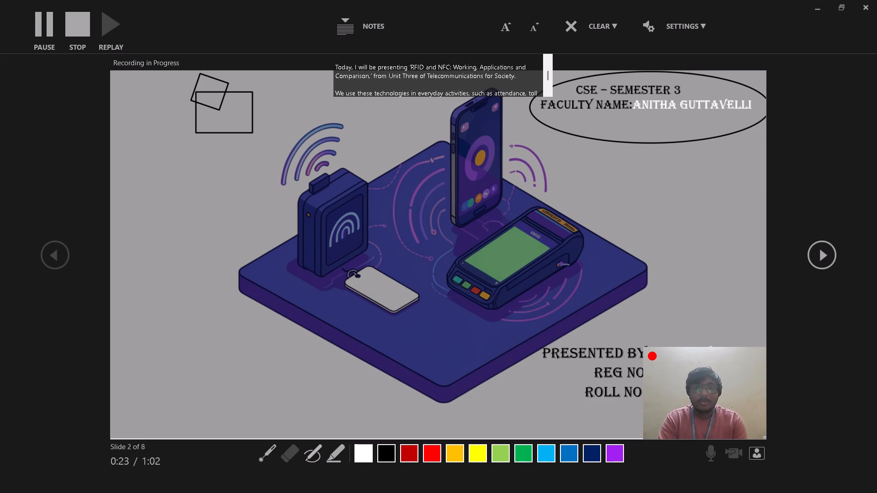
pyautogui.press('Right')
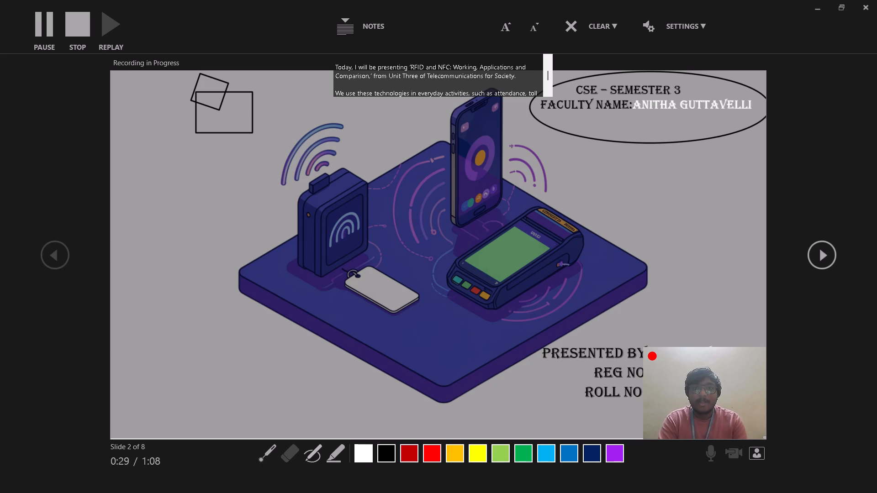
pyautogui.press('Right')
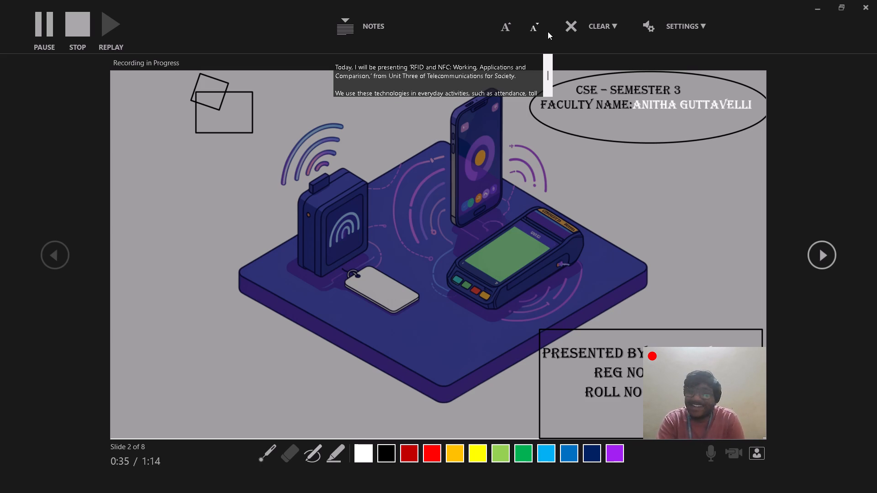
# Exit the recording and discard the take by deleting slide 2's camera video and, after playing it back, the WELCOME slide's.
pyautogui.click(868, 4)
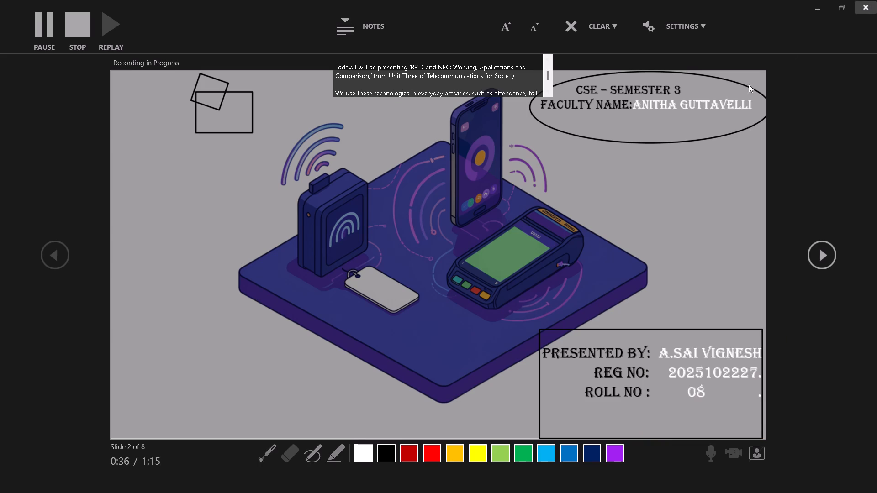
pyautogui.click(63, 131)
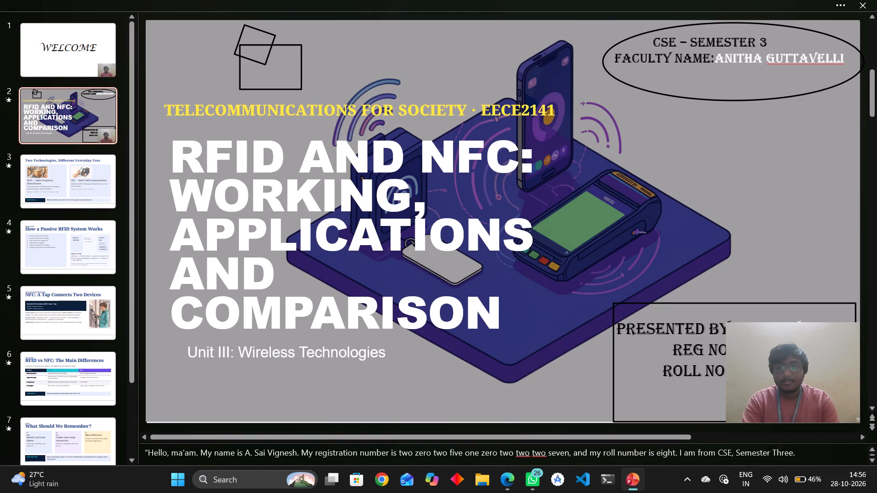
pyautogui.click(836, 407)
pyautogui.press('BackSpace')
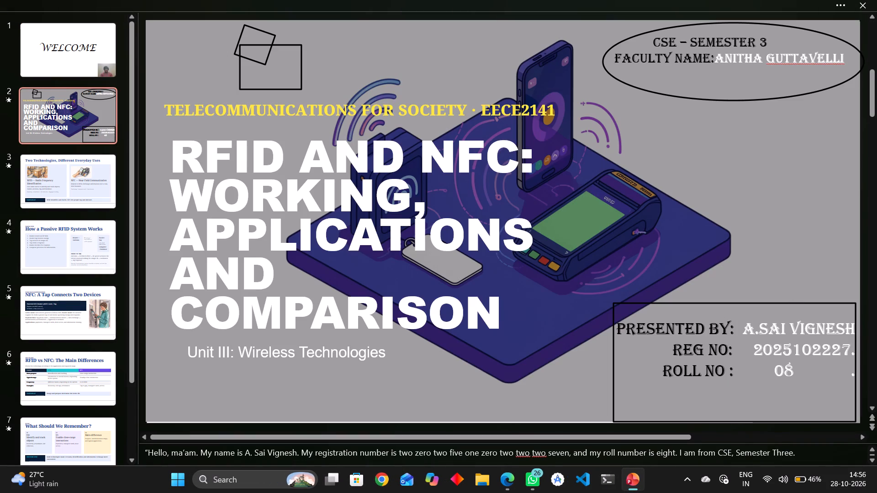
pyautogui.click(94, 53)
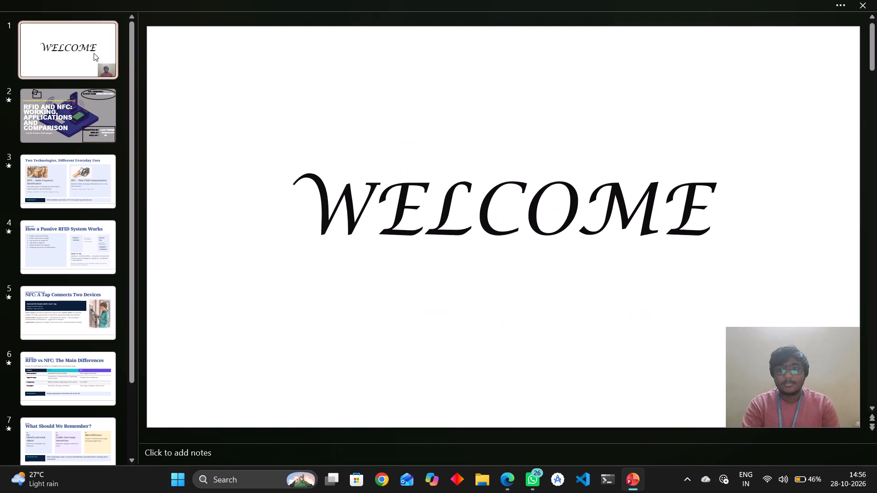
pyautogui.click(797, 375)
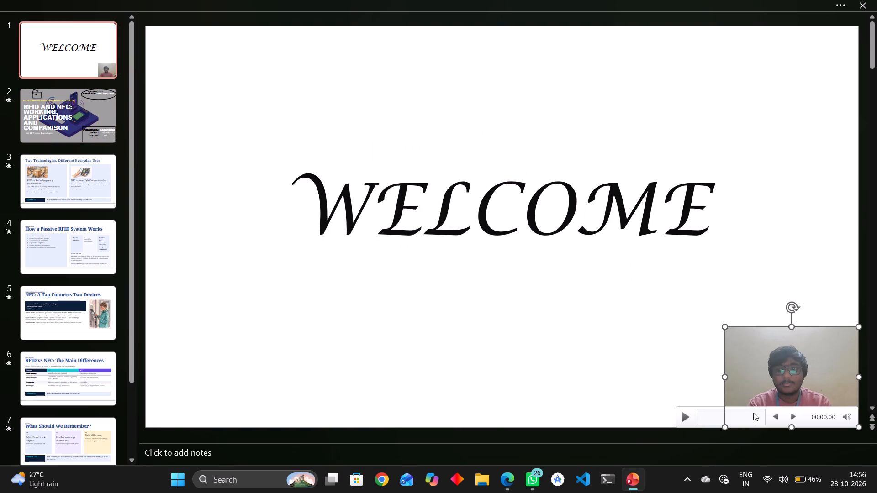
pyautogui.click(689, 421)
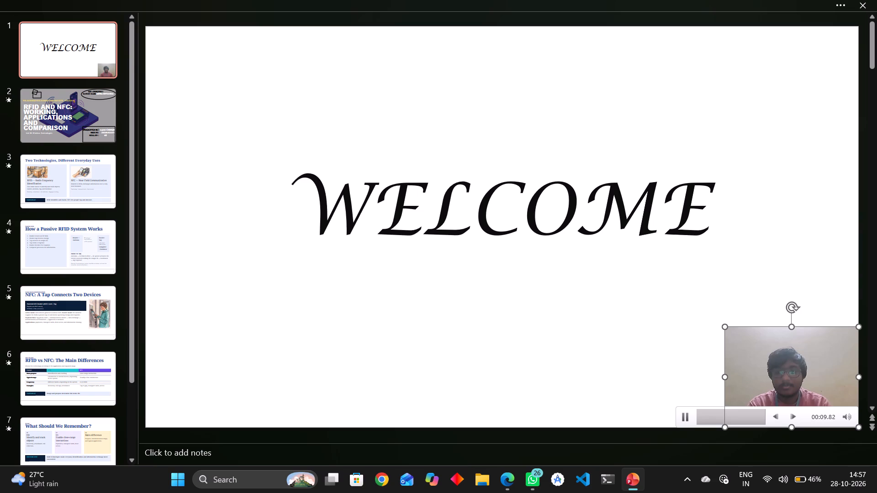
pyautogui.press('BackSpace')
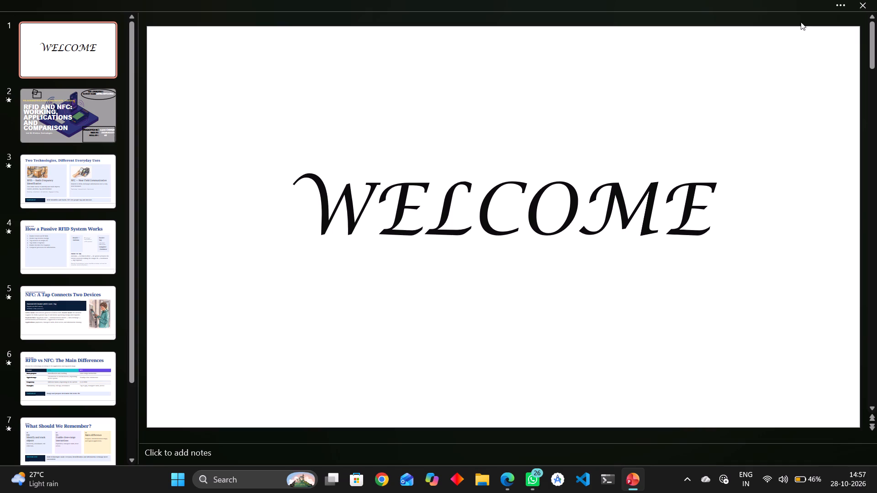
# Record the WELCOME slide again from the start with the camera preview turned off, and advance to slide 2.
pyautogui.click(833, 2)
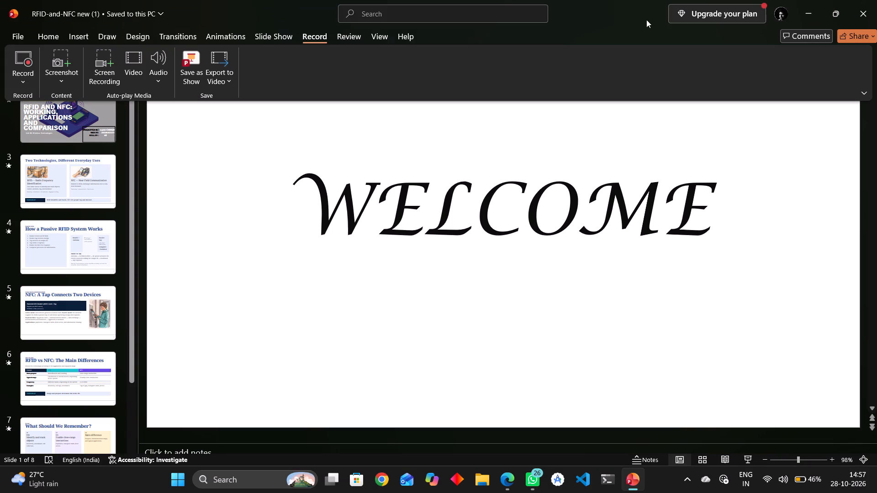
pyautogui.click(25, 58)
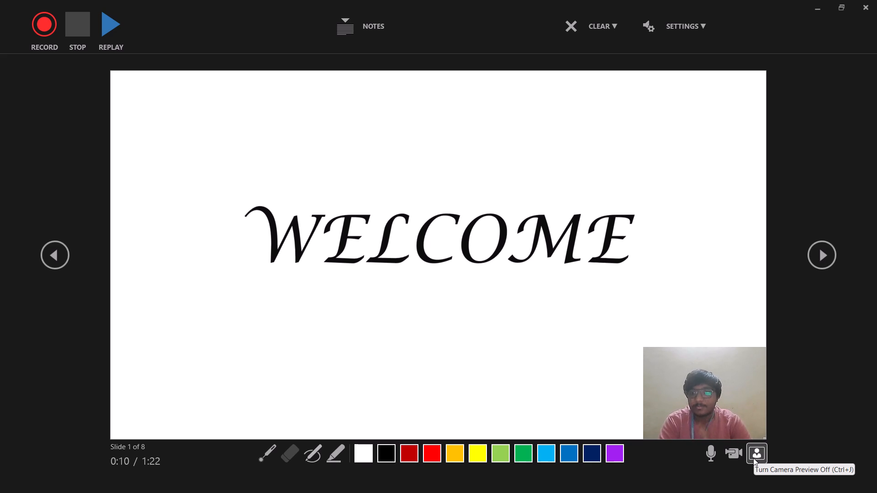
pyautogui.click(755, 452)
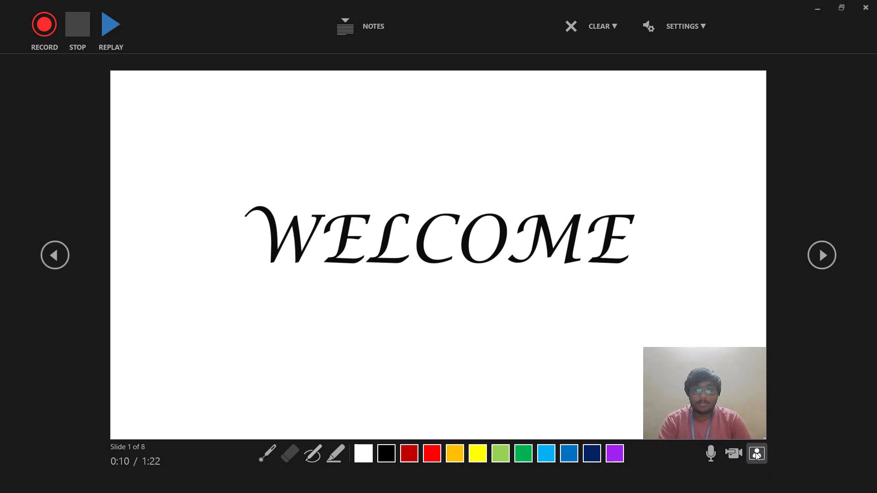
pyautogui.click(37, 23)
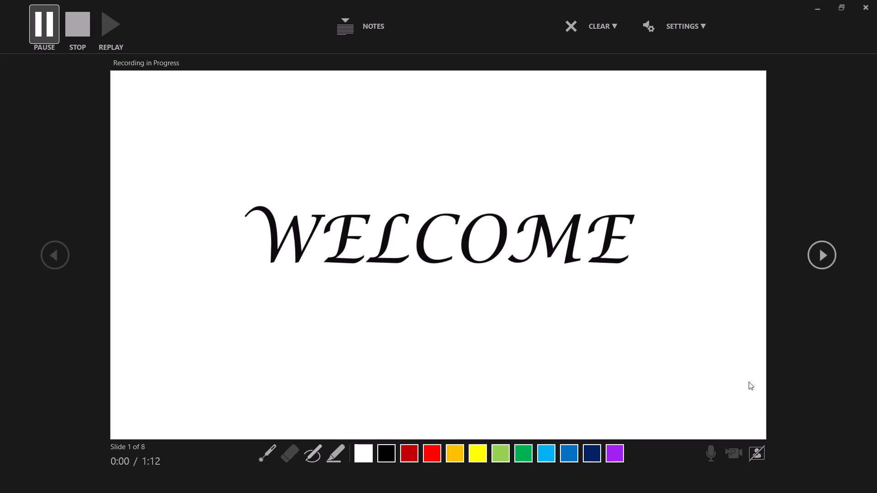
pyautogui.press('Right')
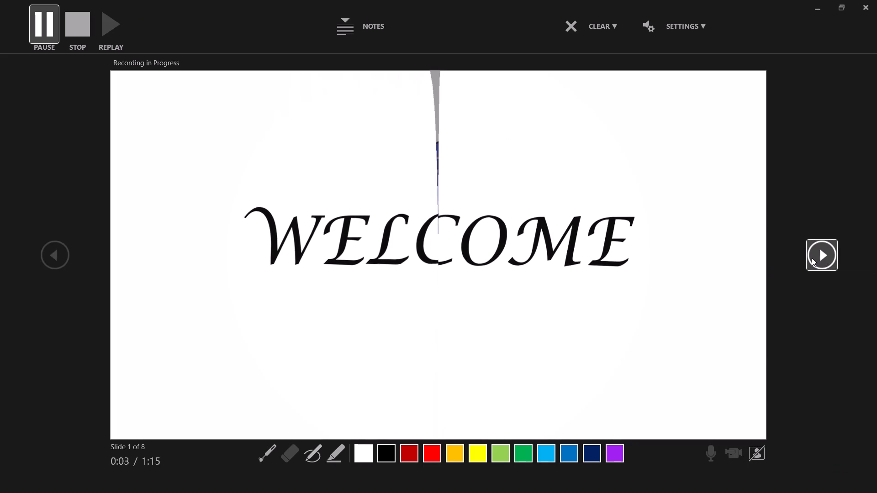
# Record slide 2 with the speaker notes and camera preview shown, revealing its animated details and following the notes while narrating.
pyautogui.click(344, 21)
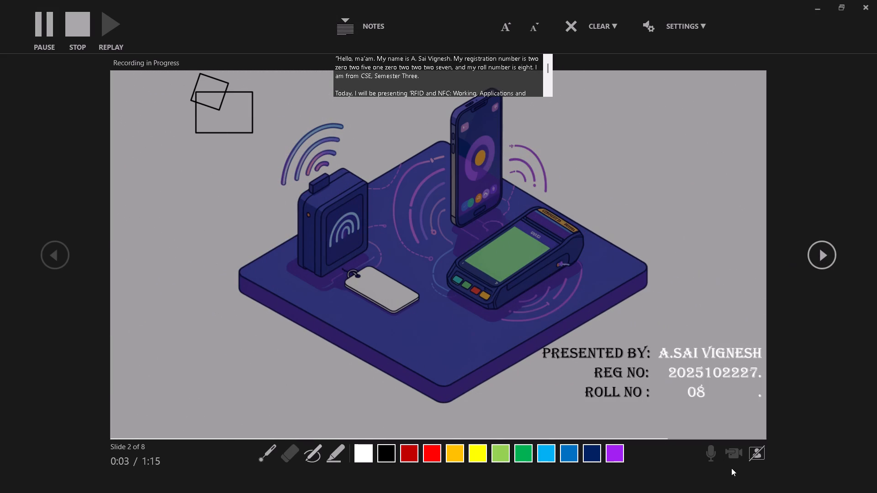
pyautogui.click(749, 458)
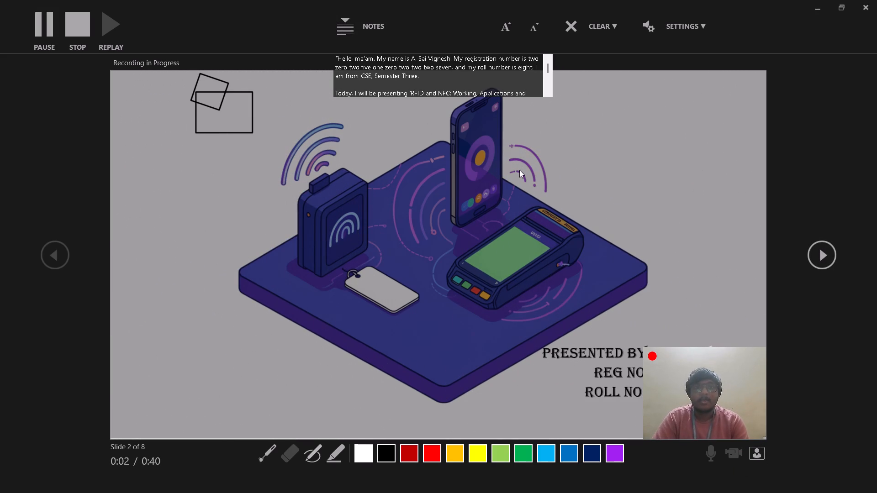
pyautogui.press('Right')
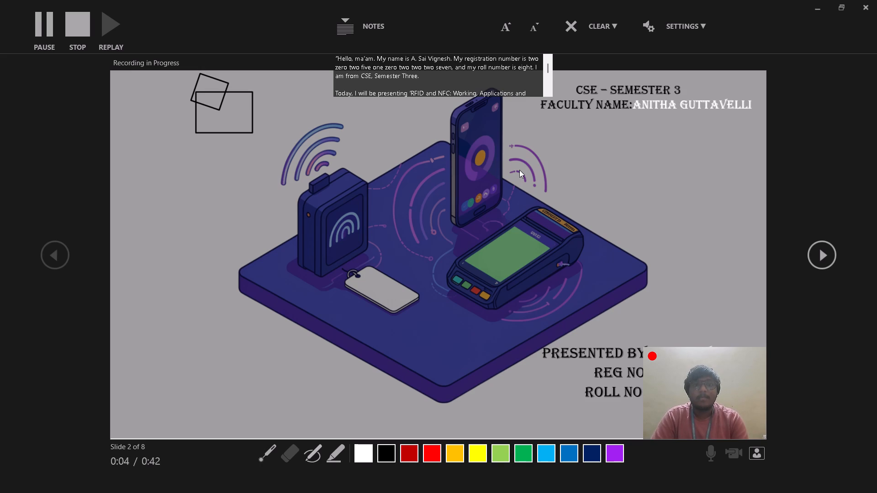
pyautogui.press('Right')
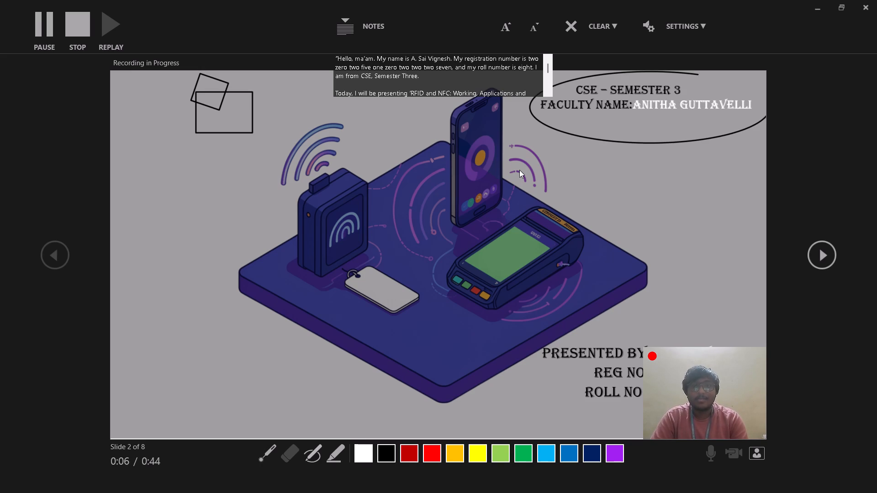
pyautogui.press('Right')
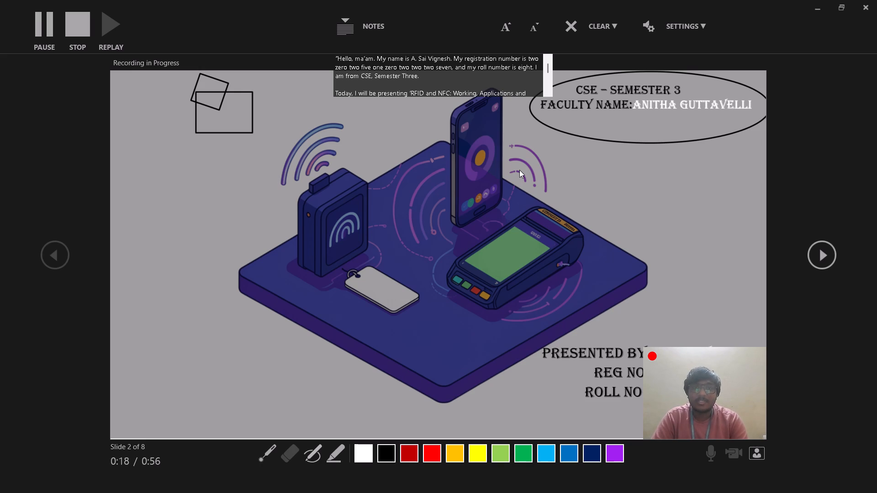
pyautogui.scroll(-1, 448, 80)
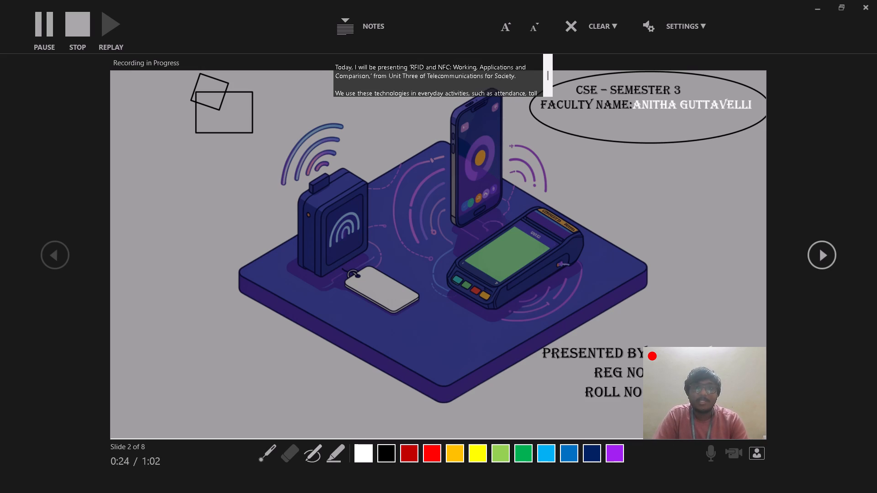
# Finish recording slide 2, revealing the presenter box outline, RFID and NFC title, course code and unit line while following the notes, and advance to slide 3.
pyautogui.press('Right')
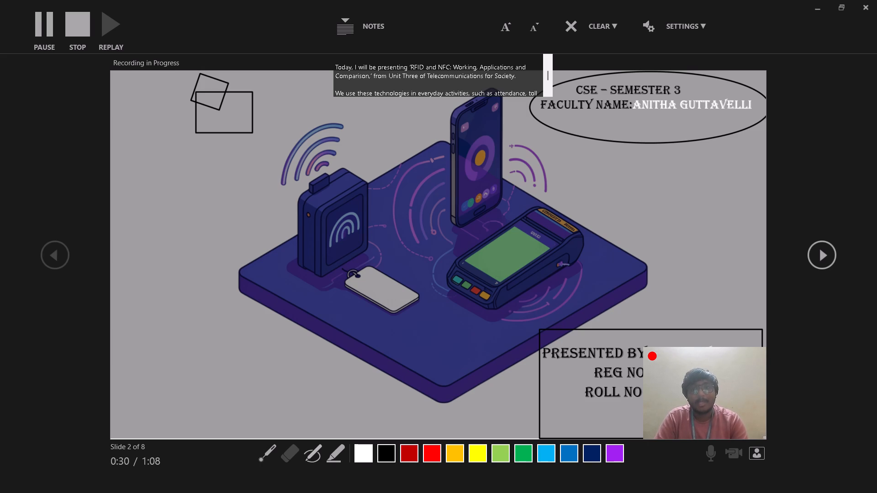
pyautogui.press('Right')
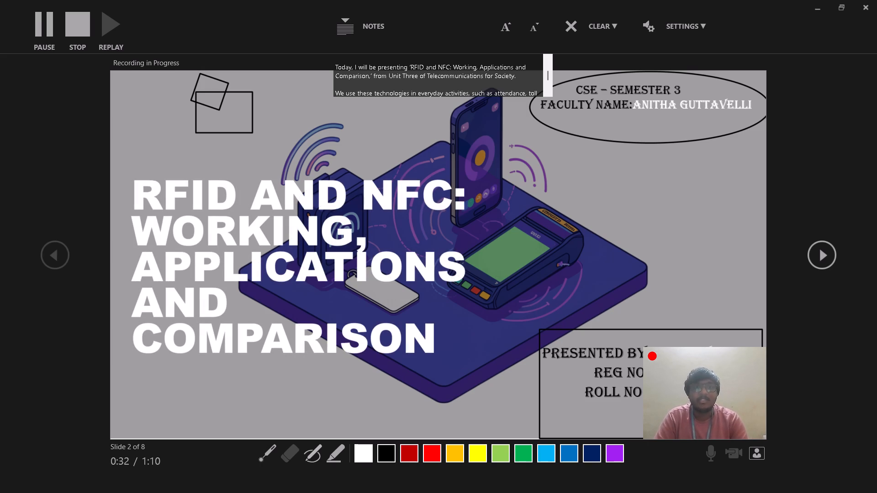
pyautogui.press('Right')
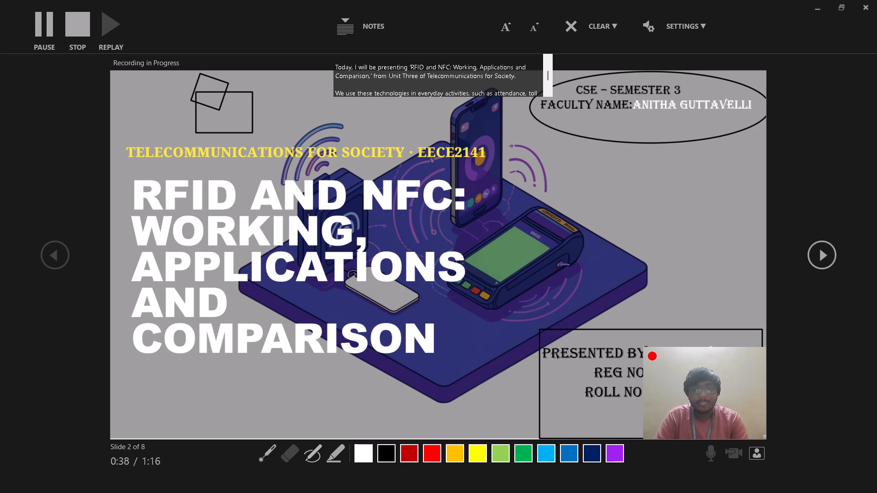
pyautogui.press('Right')
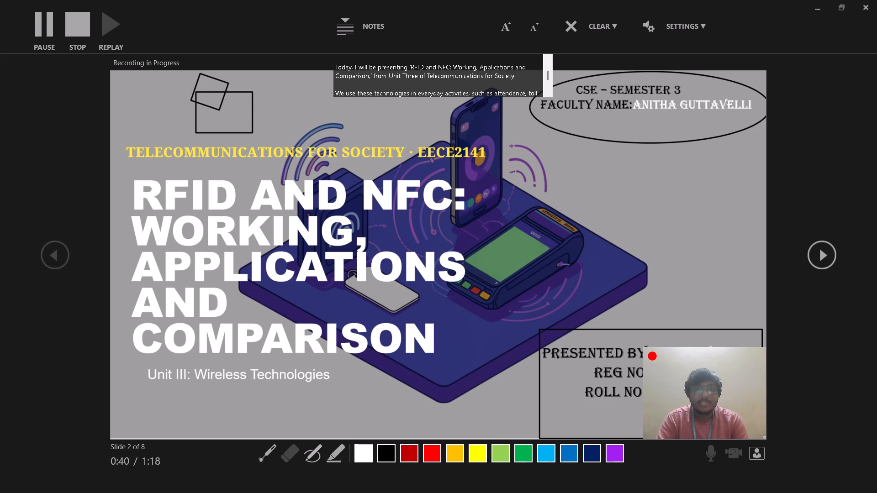
pyautogui.scroll(-1, 450, 87)
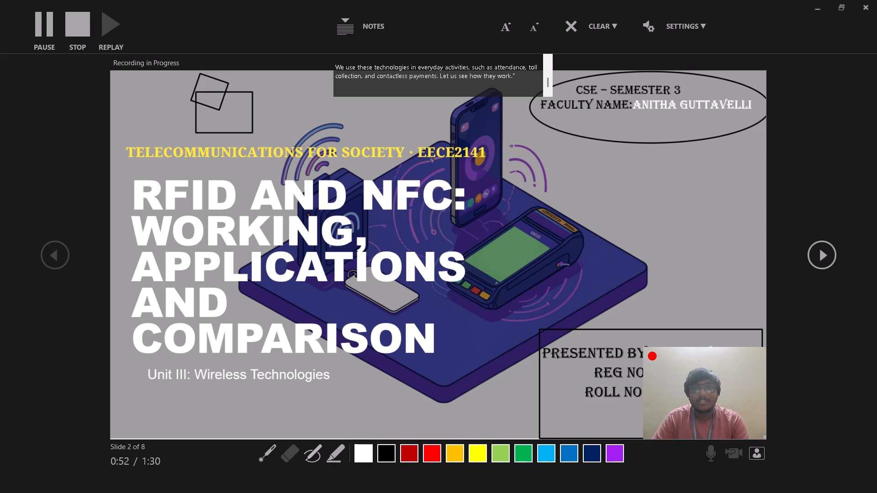
pyautogui.press('Right')
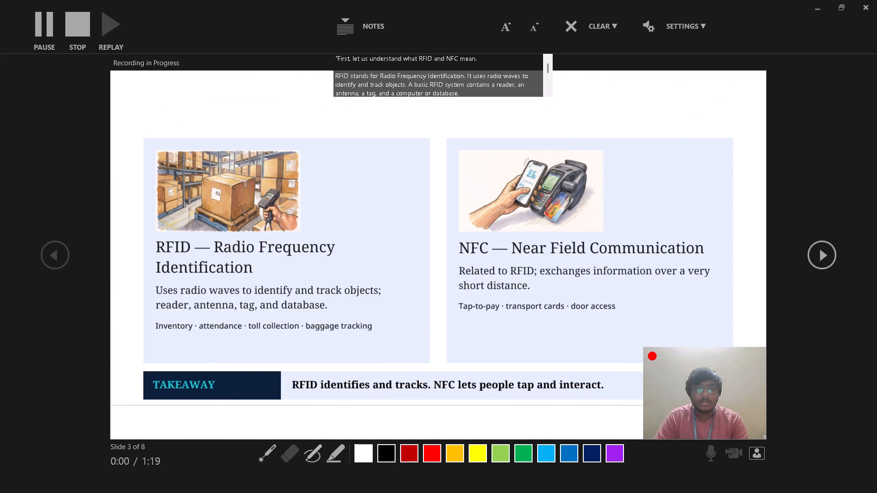
# Continue the recording on slide 3, revealing the title "Two Technologies, Different Everyday Uses".
pyautogui.press('Right')
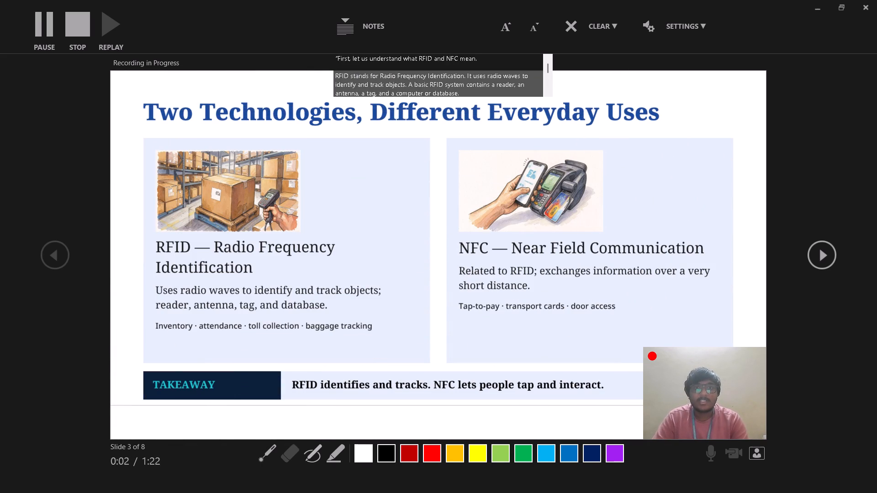
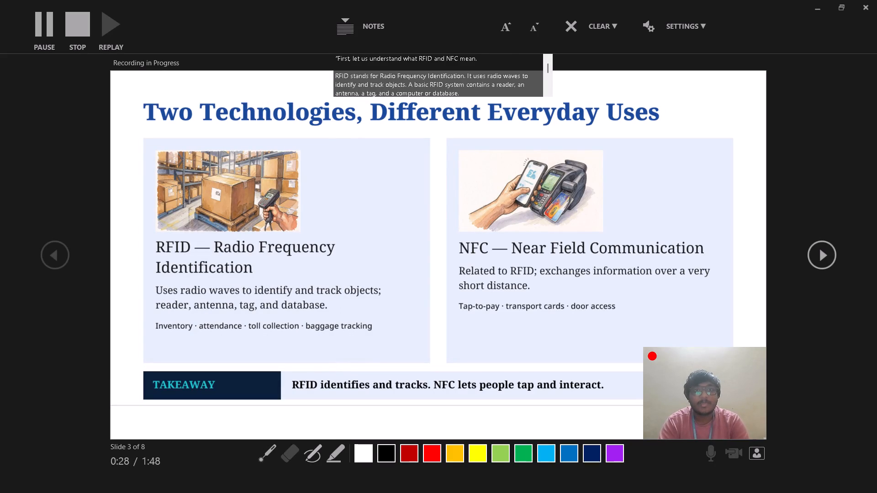
# Narrate slide 3 while recording, following the speaker notes from the RFID definition through its uses to the NFC contactless card example.
pyautogui.scroll(-1, 390, 82)
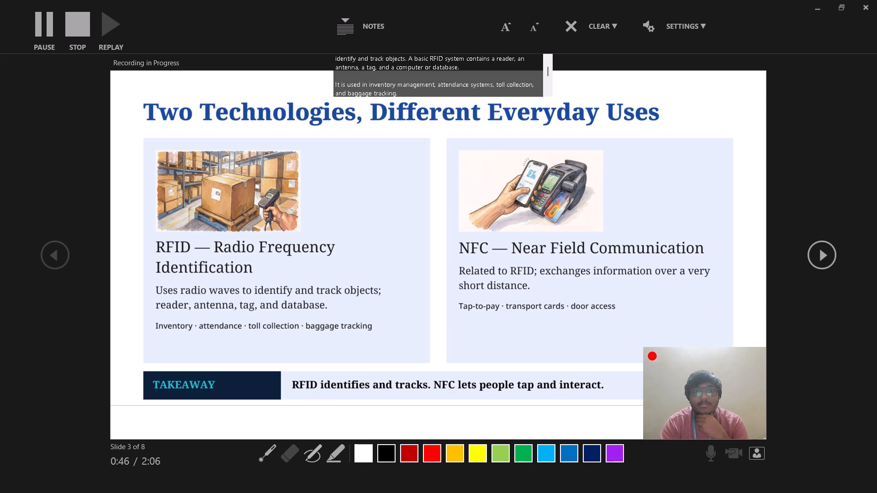
pyautogui.scroll(-1, 390, 83)
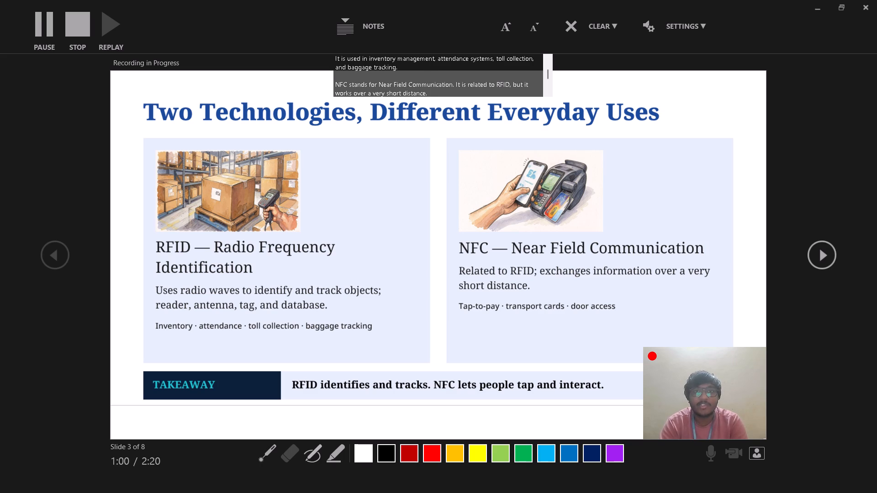
pyautogui.scroll(-1, 419, 75)
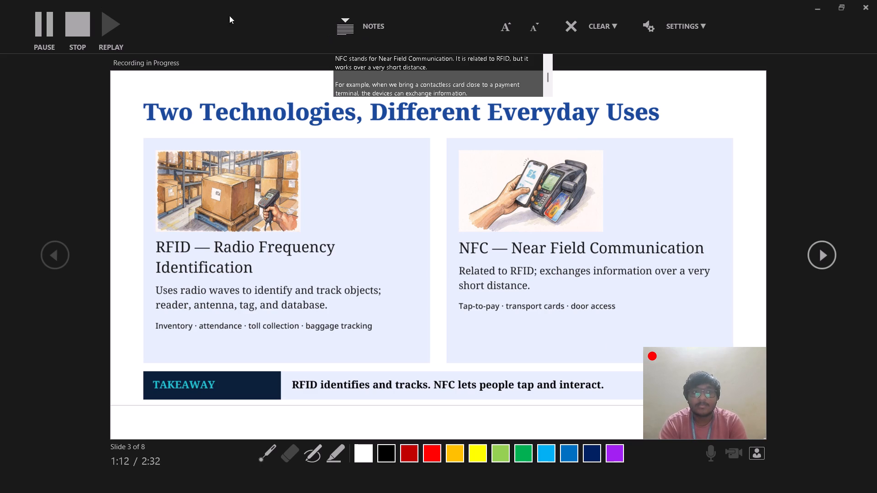
# Pause the recording on slide 3.
pyautogui.click(46, 24)
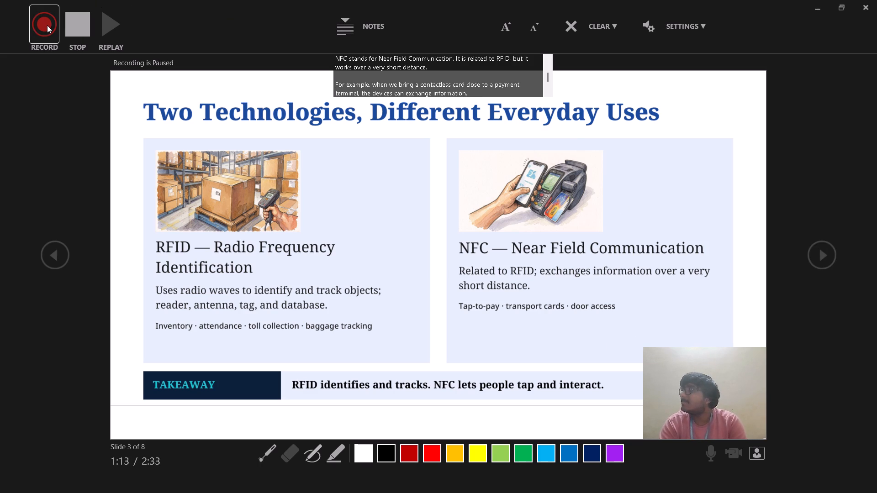
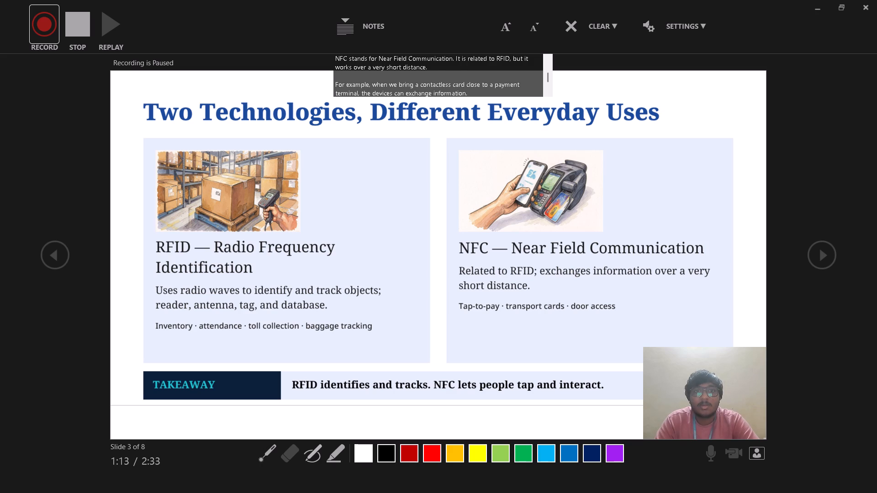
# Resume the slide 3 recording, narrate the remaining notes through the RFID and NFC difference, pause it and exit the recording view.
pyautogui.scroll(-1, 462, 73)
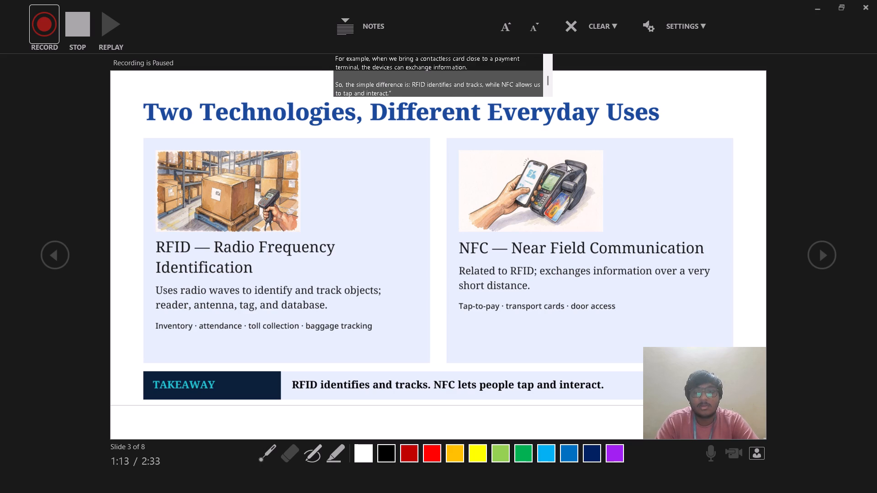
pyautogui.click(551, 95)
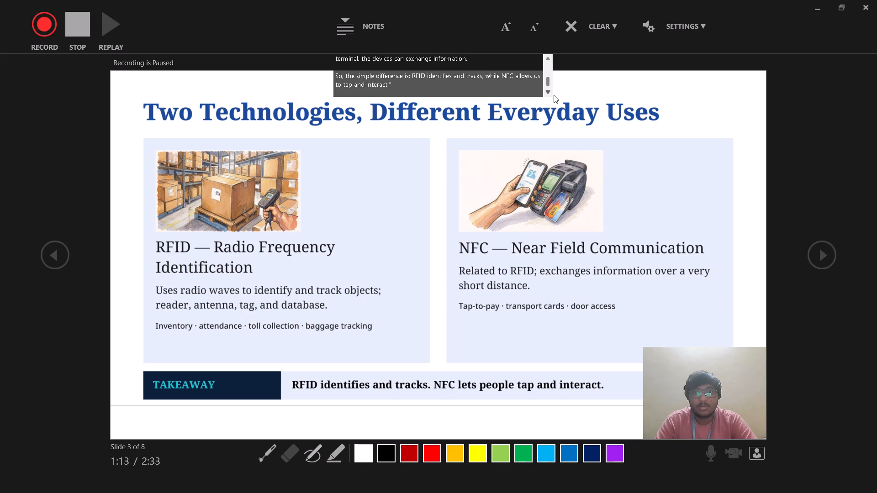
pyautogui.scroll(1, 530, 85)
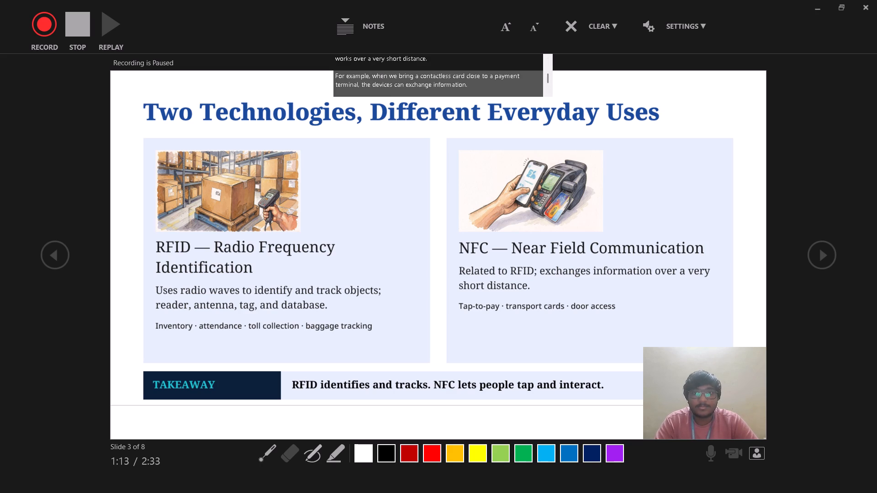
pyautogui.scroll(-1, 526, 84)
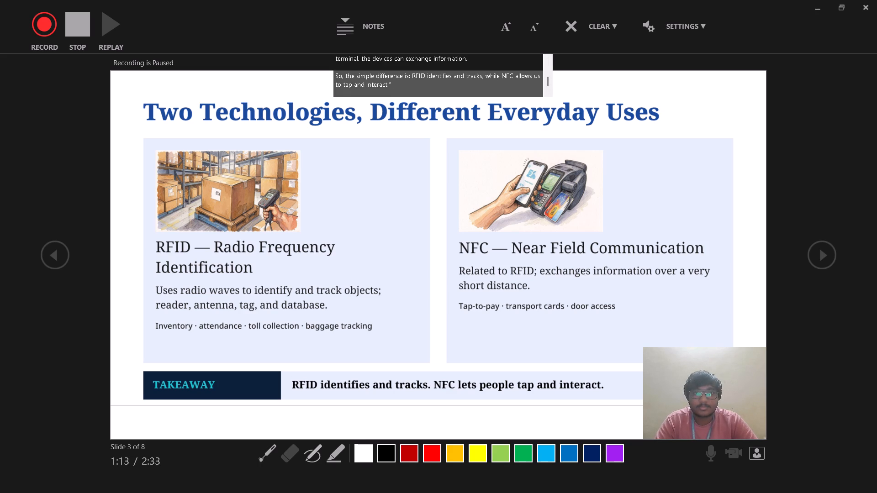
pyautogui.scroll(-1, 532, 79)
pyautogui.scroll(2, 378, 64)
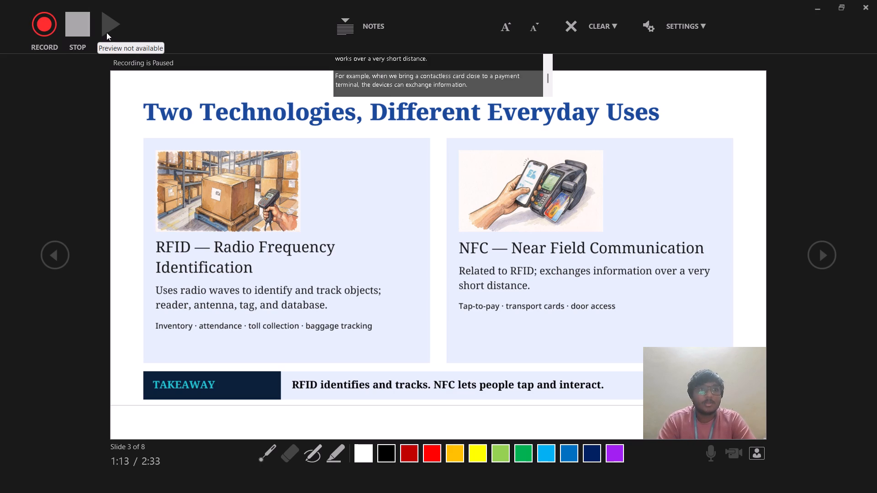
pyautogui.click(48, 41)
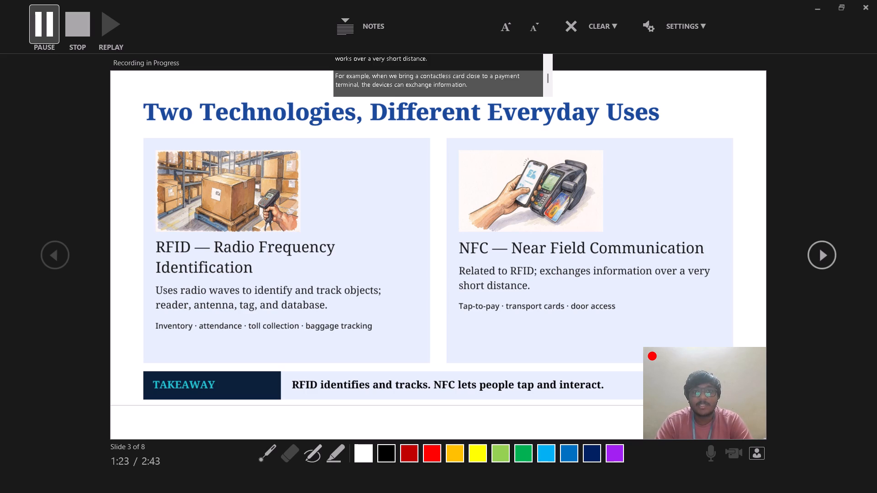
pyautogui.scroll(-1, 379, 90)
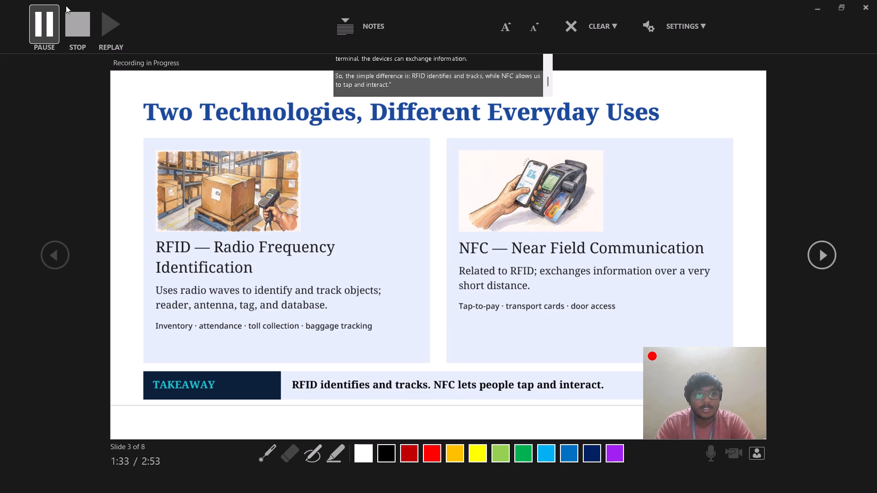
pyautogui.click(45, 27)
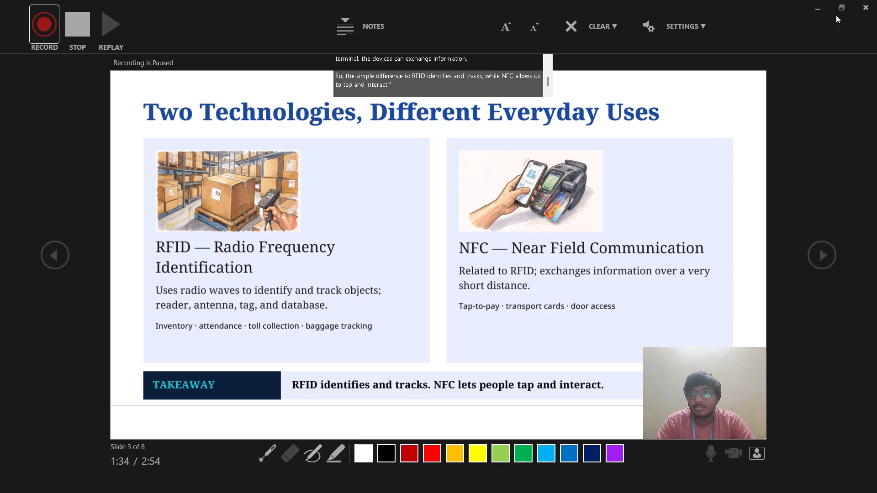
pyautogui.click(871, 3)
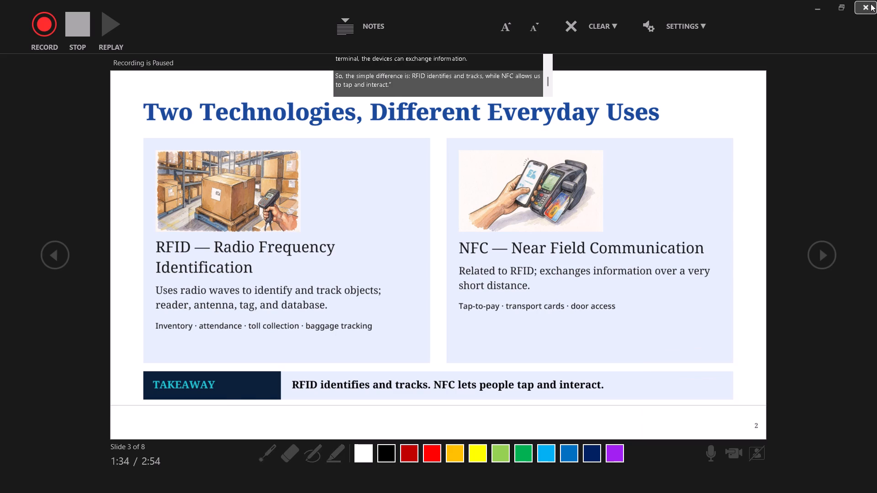
# Play slide 2's camera video and move it up so it sits just above the "Presented by" box.
pyautogui.click(56, 124)
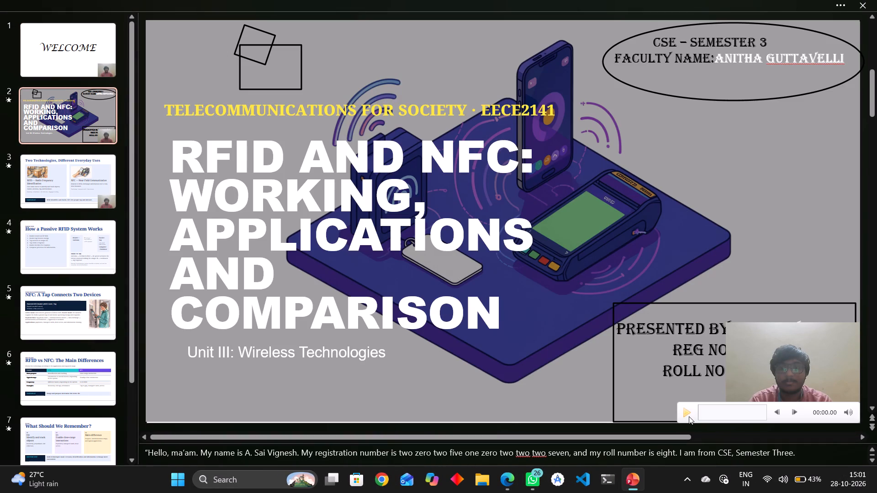
pyautogui.click(689, 416)
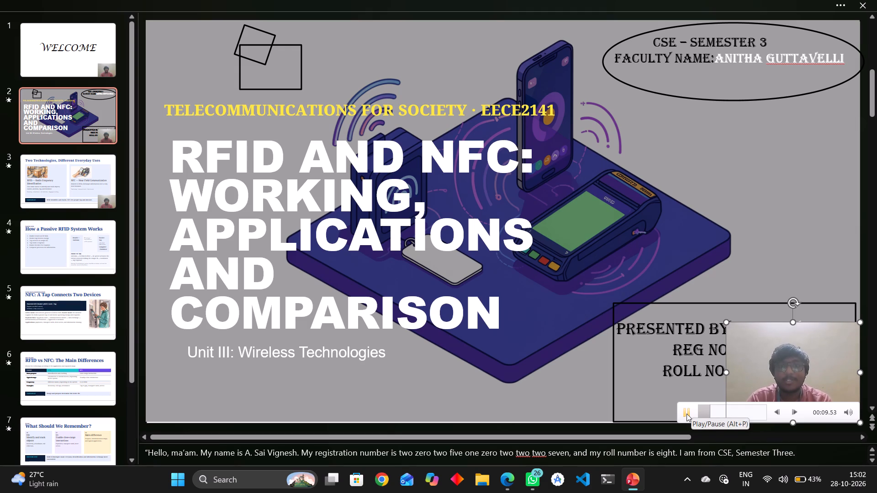
pyautogui.moveTo(768, 358); pyautogui.dragTo(767, 233)
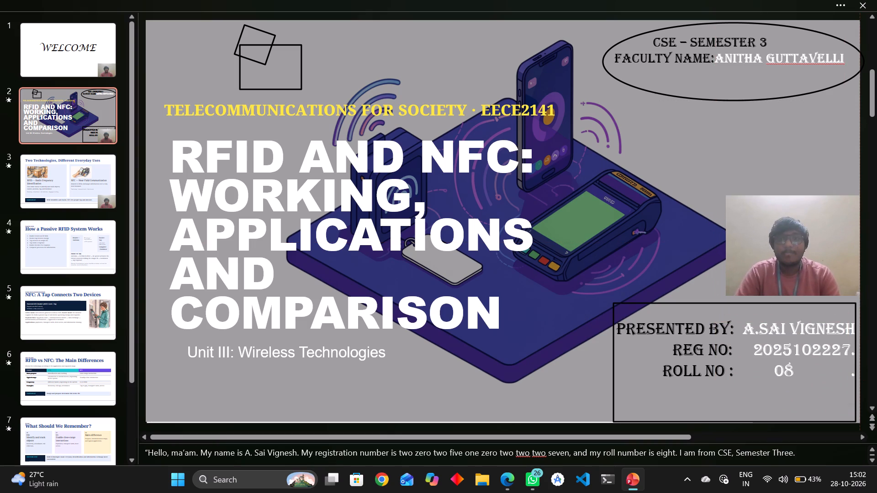
pyautogui.moveTo(767, 233); pyautogui.dragTo(765, 236)
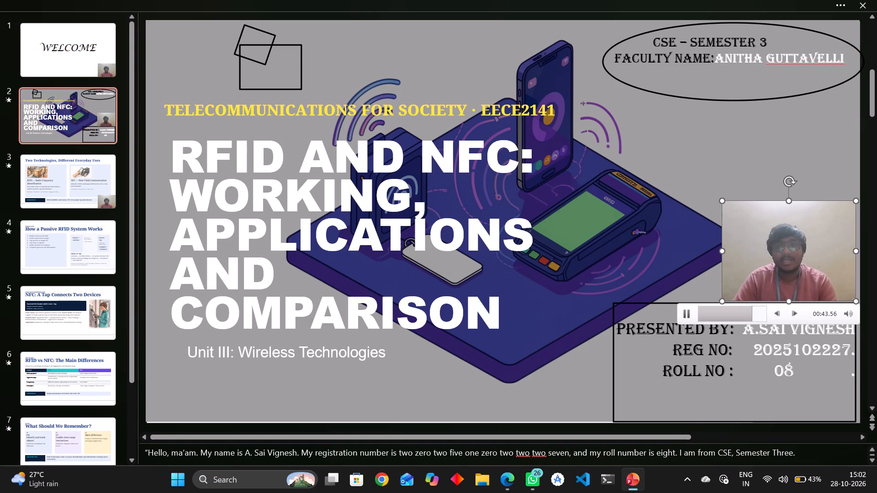
# Play the closing seconds of slide 2's camera video to check how the take ends.
pyautogui.click(595, 248)
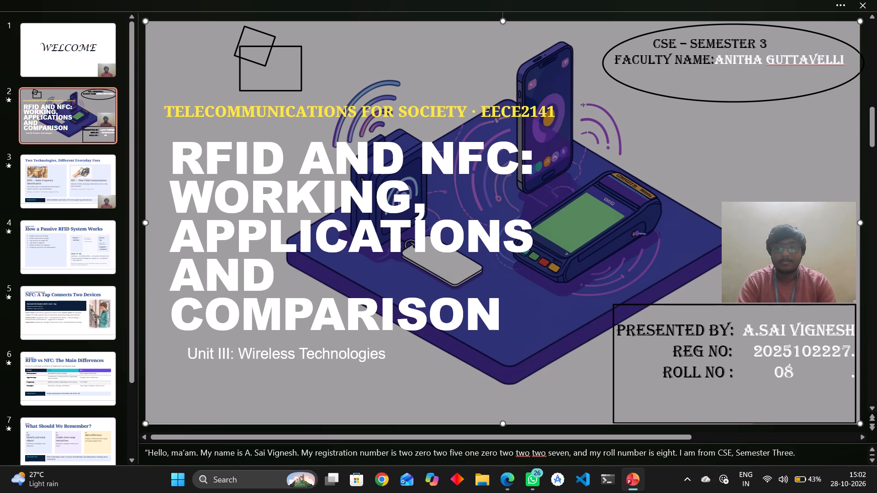
pyautogui.click(728, 280)
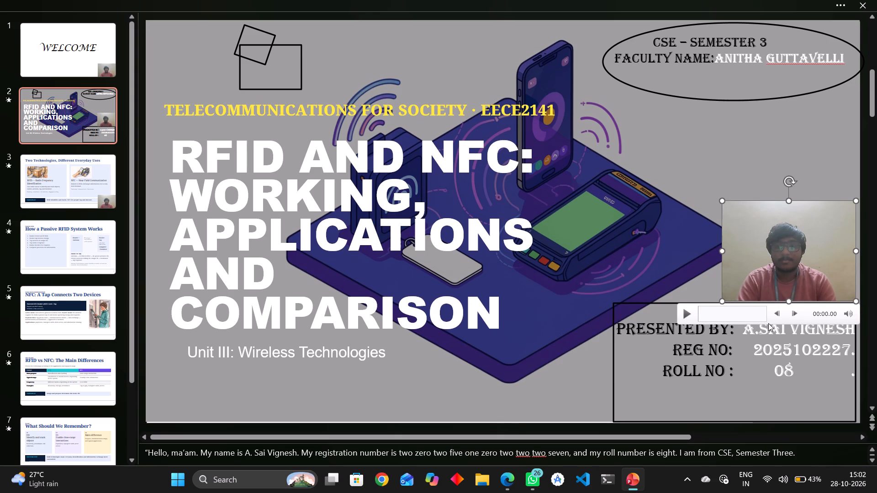
pyautogui.click(762, 320)
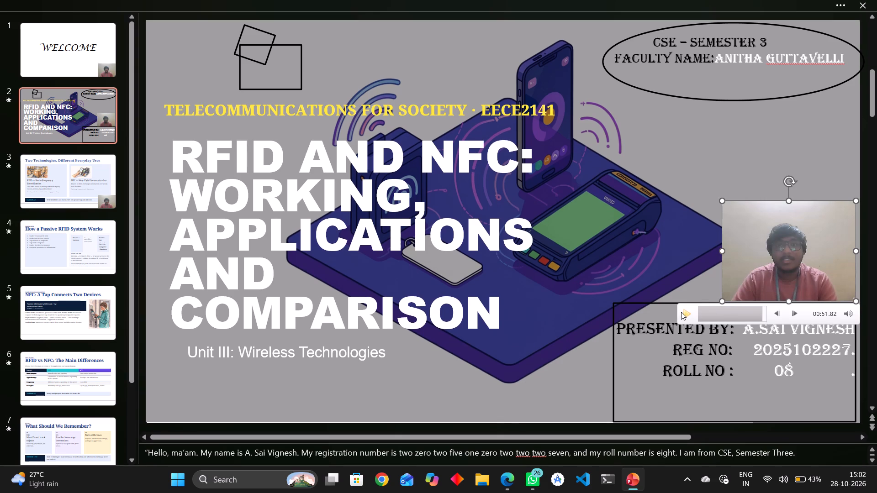
pyautogui.click(681, 312)
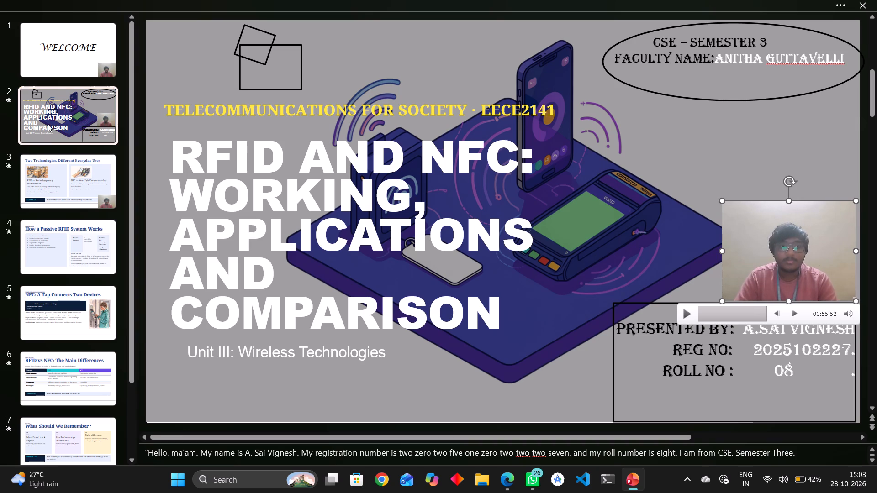
# Play the opening seconds of slide 3's camera video to check the take, and pause it.
pyautogui.click(57, 157)
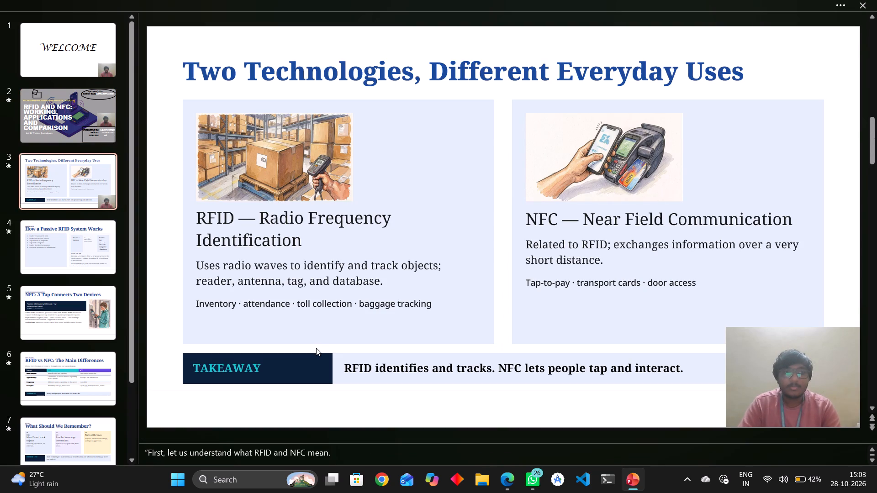
pyautogui.click(692, 420)
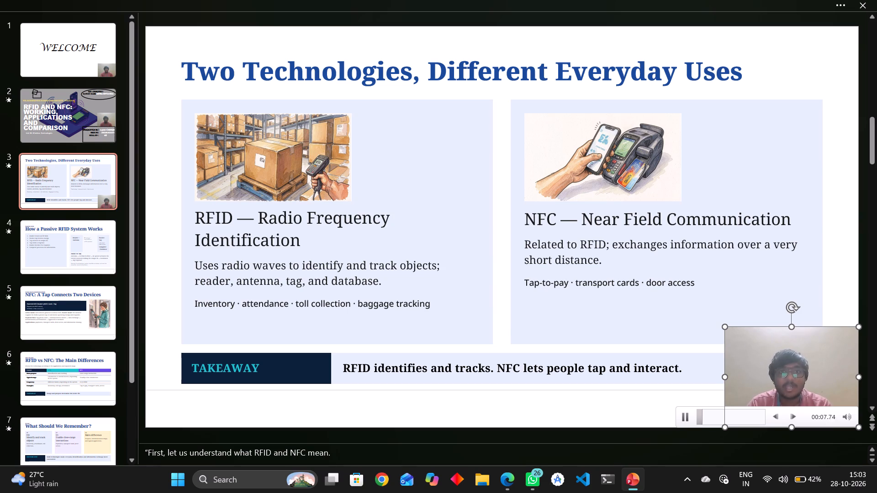
pyautogui.click(685, 417)
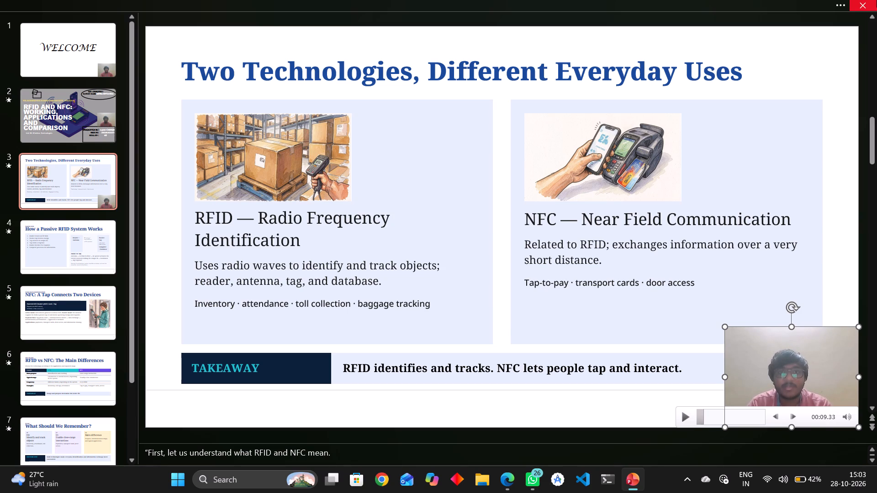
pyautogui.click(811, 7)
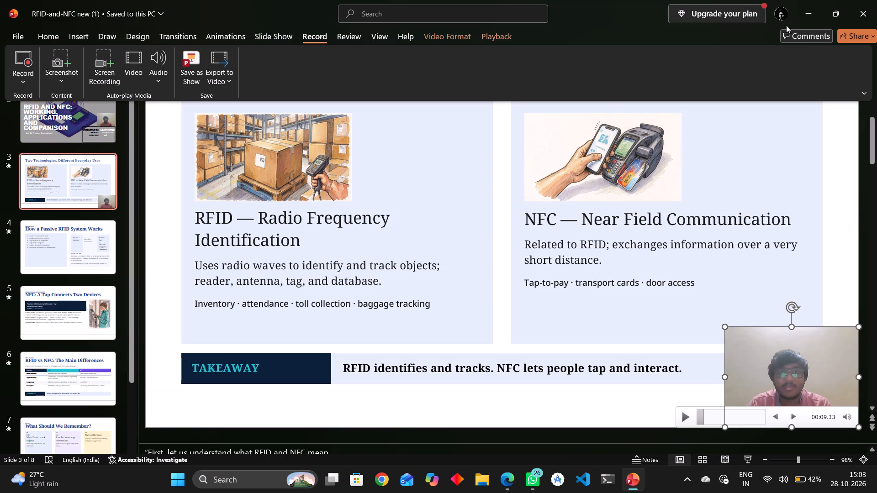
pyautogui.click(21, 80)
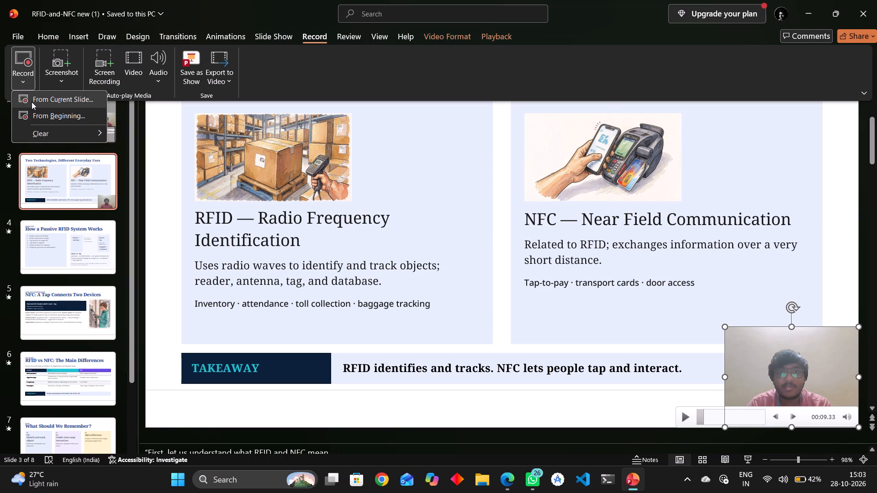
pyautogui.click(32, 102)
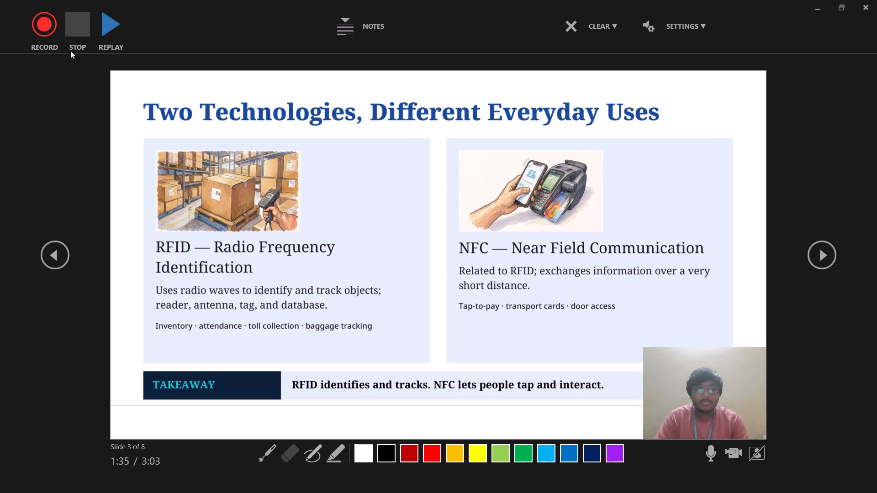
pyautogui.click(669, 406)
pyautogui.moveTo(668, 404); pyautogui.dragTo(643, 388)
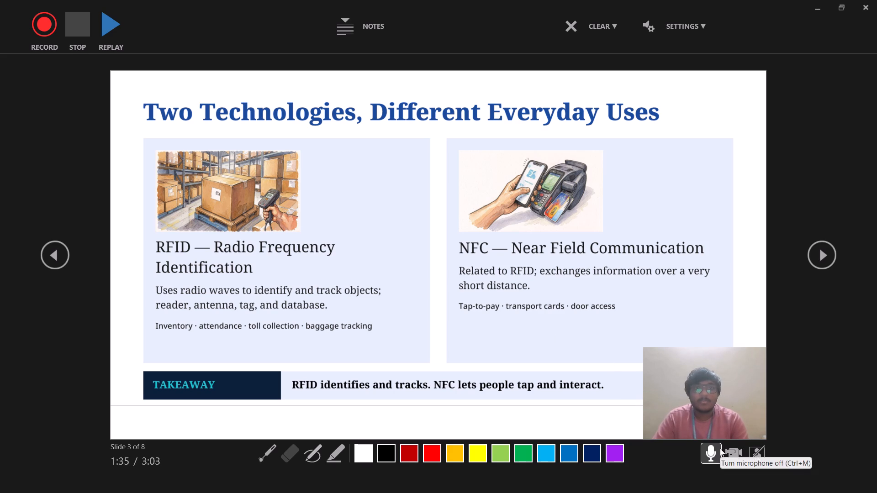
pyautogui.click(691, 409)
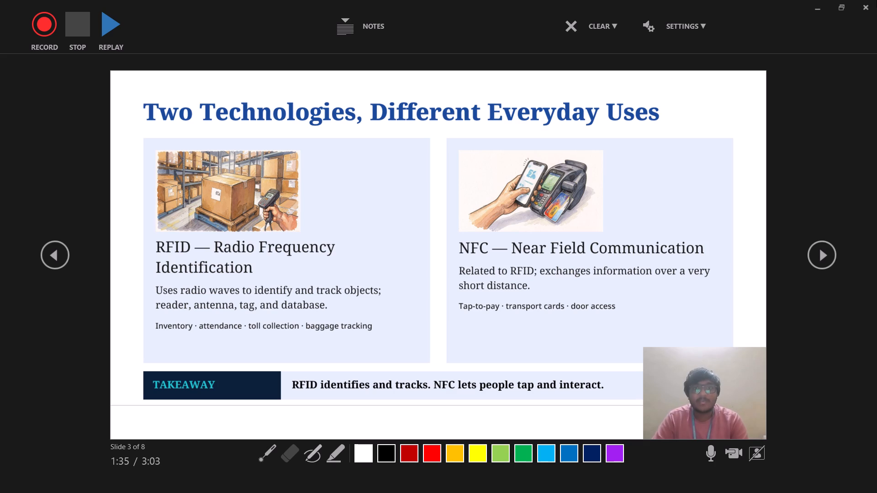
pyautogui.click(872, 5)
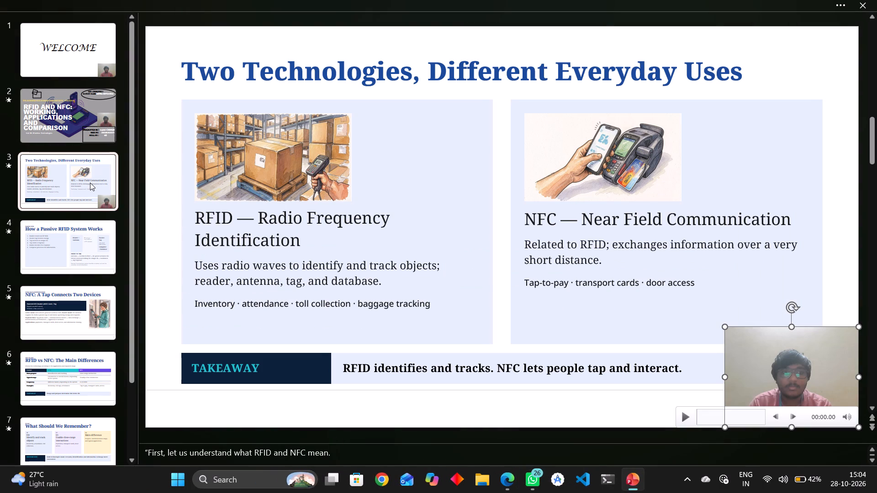
# Delete the recorded camera video from slide 3, "Two Technologies, Different Everyday Uses".
pyautogui.click(90, 183)
pyautogui.click(839, 379)
pyautogui.press('BackSpace')
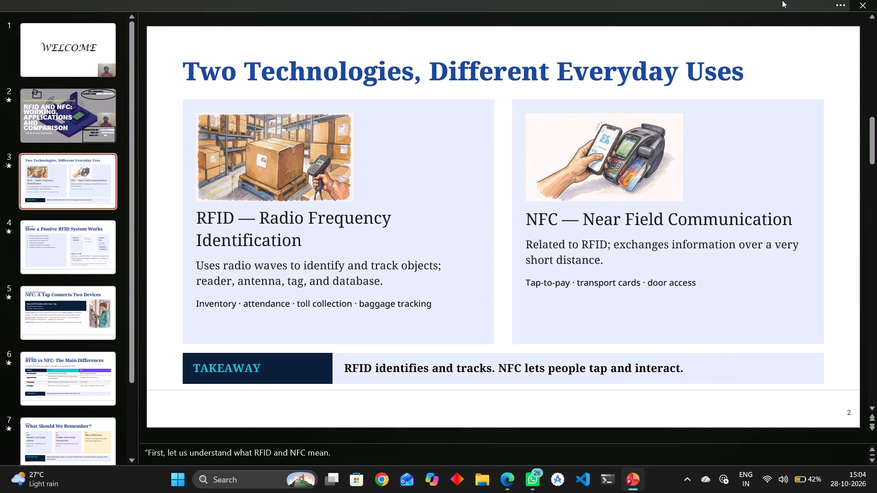
# Record slide 3, "Two Technologies, Different Everyday Uses", with narration and camera video, revealing its title and following the speaker notes to the end.
pyautogui.click(58, 3)
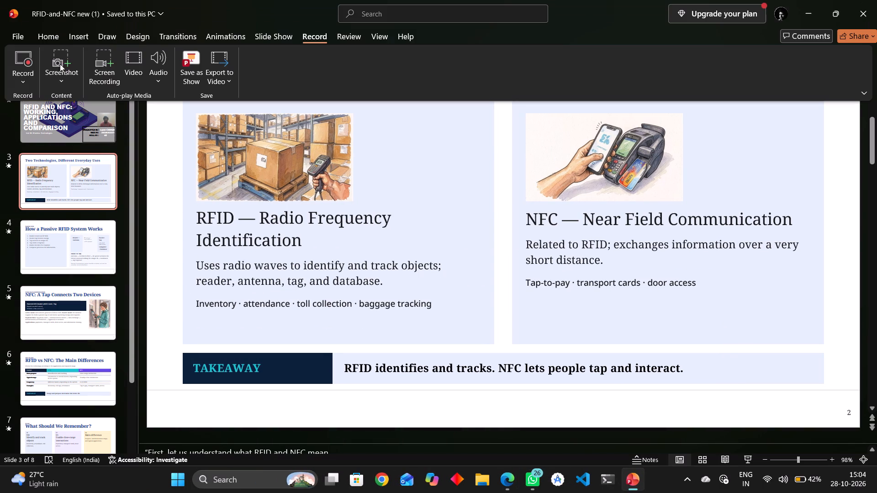
pyautogui.click(26, 67)
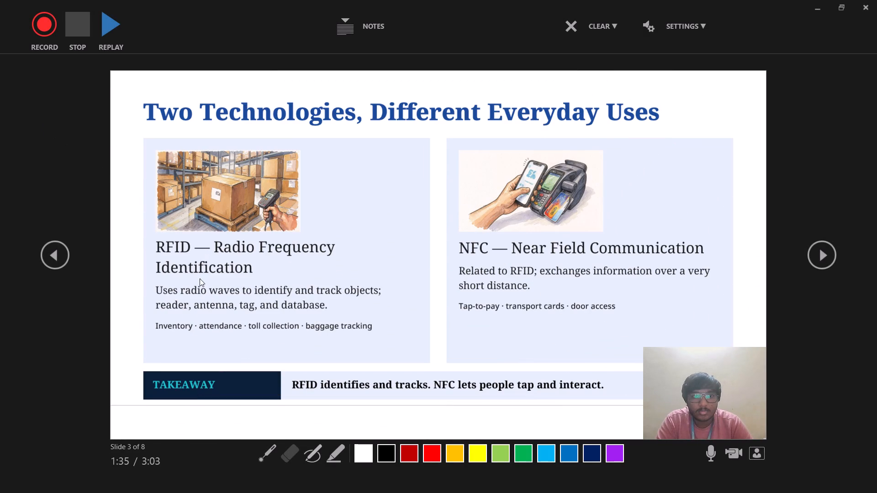
pyautogui.click(356, 20)
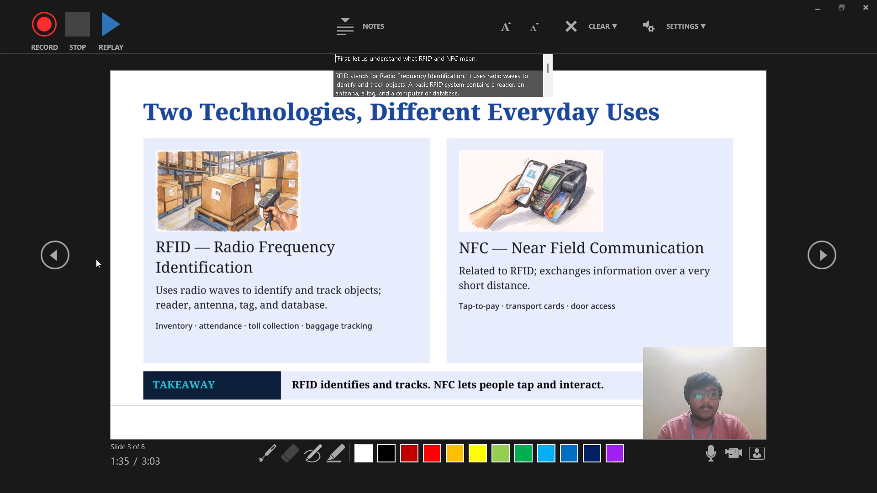
pyautogui.click(46, 35)
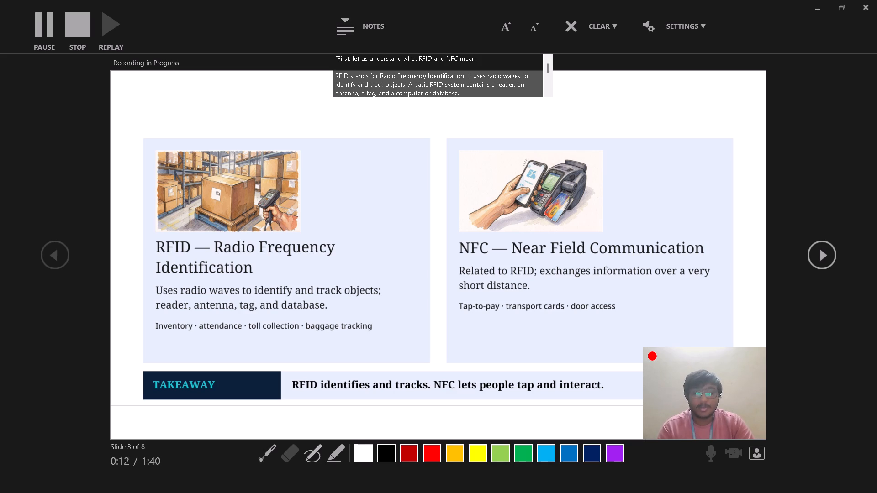
pyautogui.press('Right')
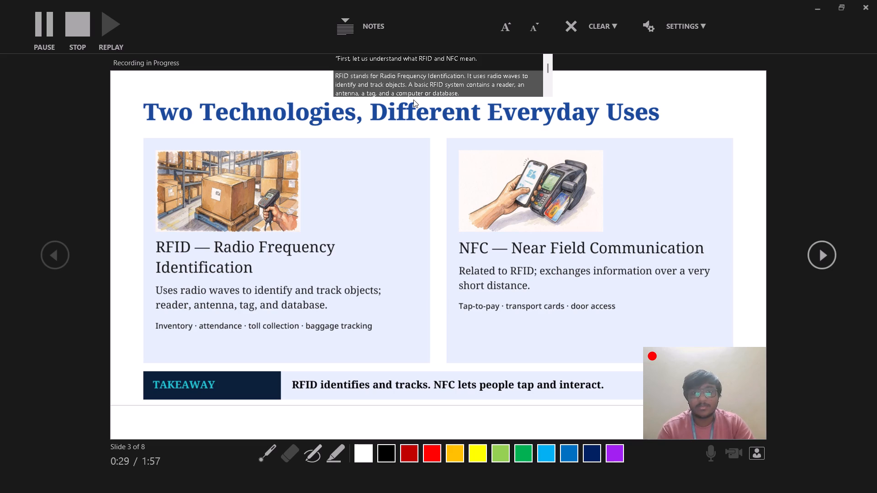
pyautogui.scroll(-1, 413, 86)
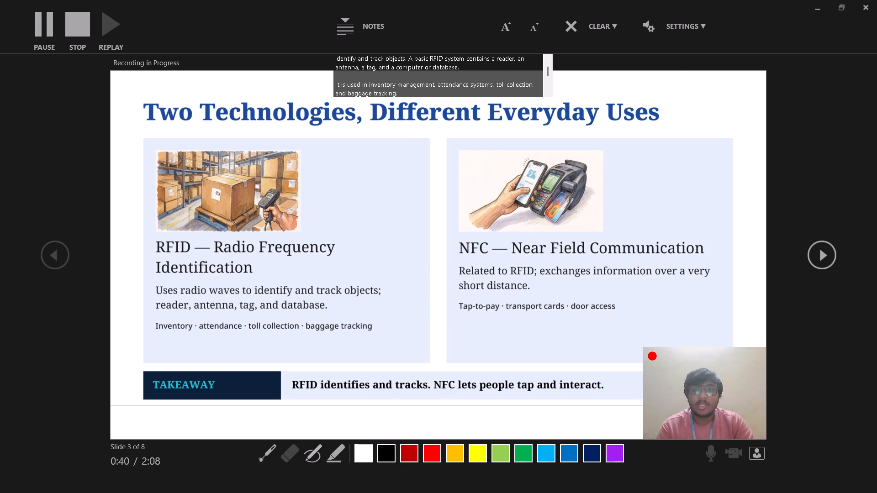
pyautogui.scroll(-1, 503, 95)
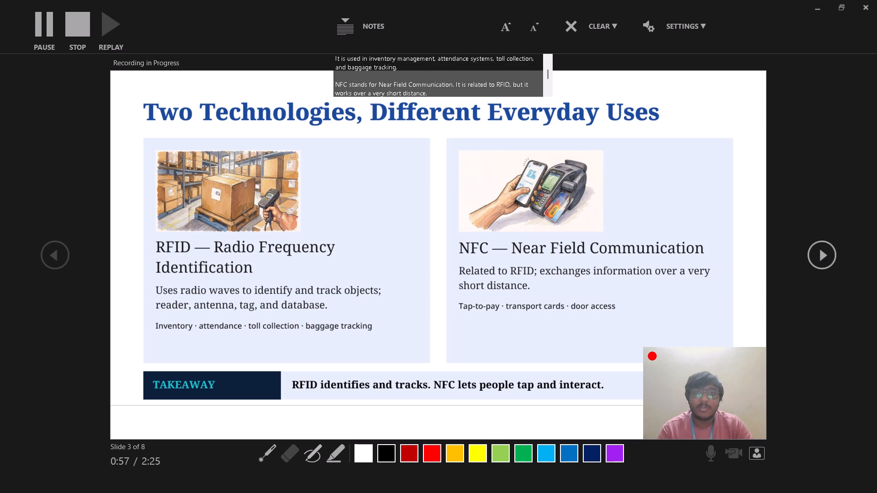
pyautogui.scroll(-1, 497, 81)
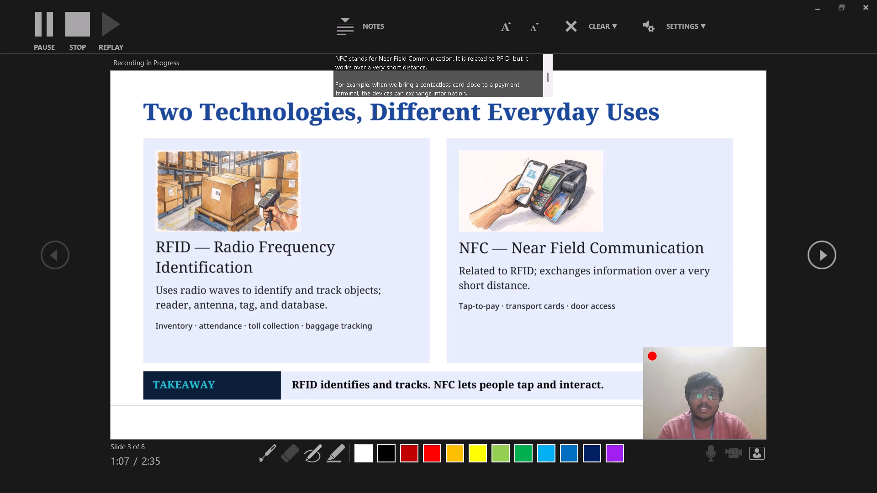
pyautogui.scroll(-1, 435, 82)
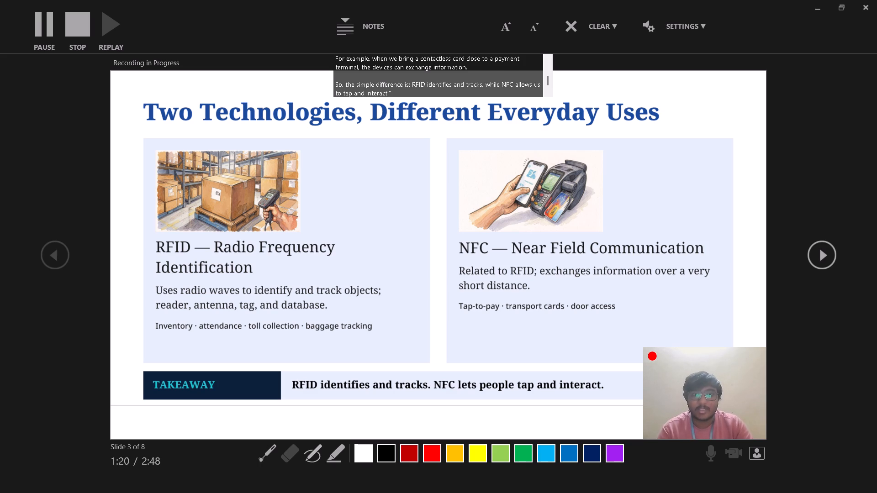
pyautogui.scroll(-1, 403, 84)
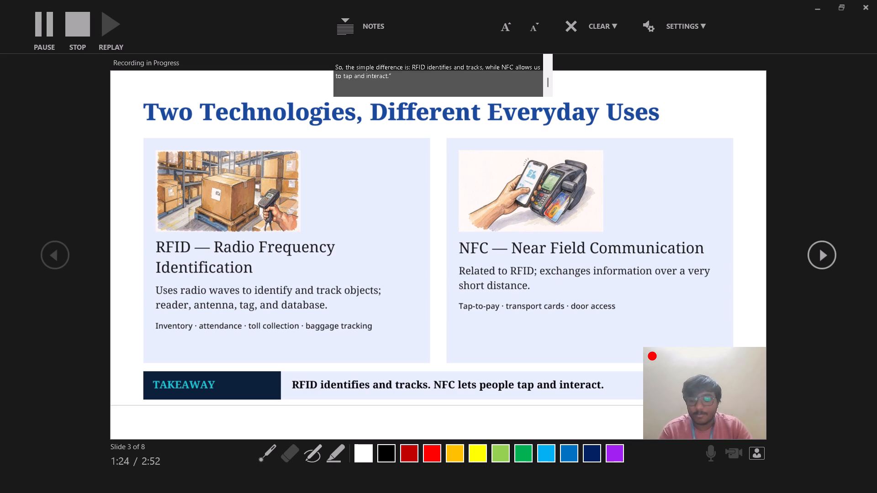
# Continue the recording onto slide 4, "How a Passive RFID System Works", narrating the first part of its speaker notes, and exit the recording view.
pyautogui.press('Right')
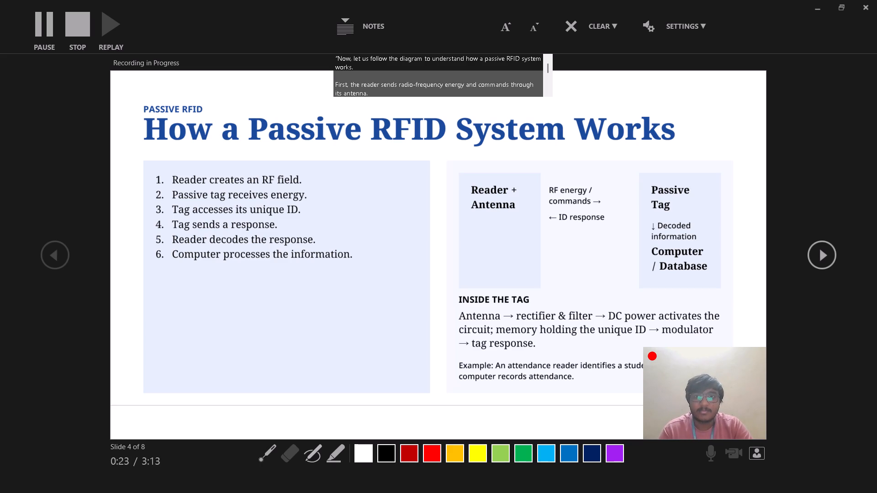
pyautogui.scroll(-1, 505, 91)
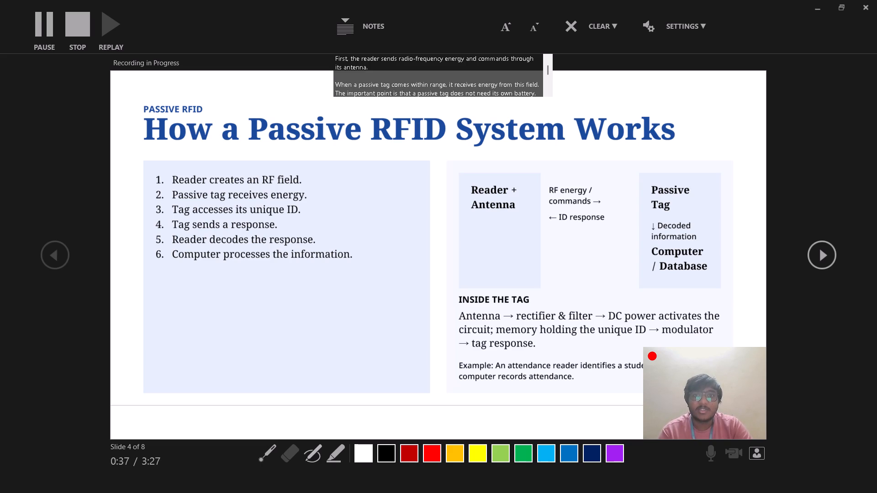
pyautogui.scroll(-1, 400, 73)
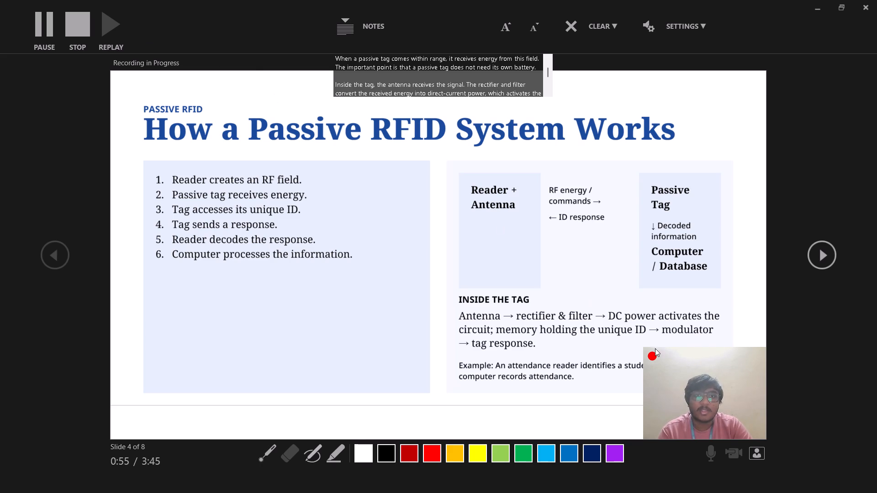
pyautogui.scroll(5, 417, 78)
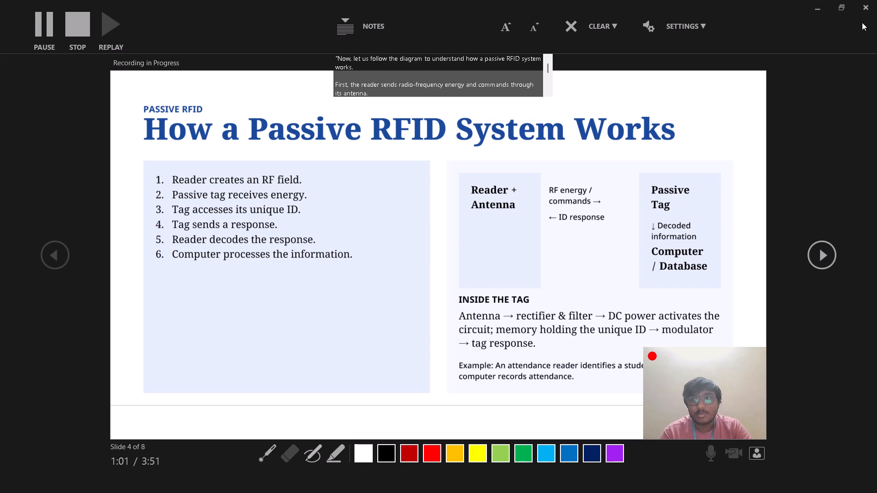
pyautogui.click(865, 5)
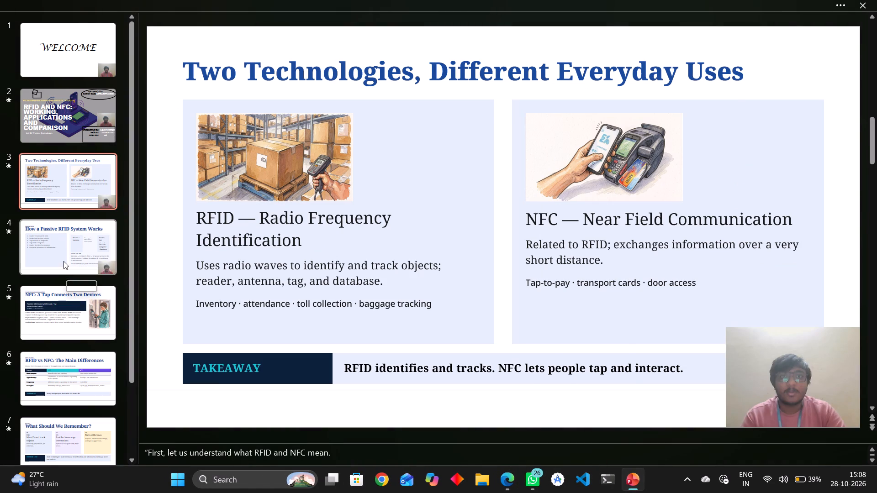
# Play the opening seconds of slide 4's camera video to check the take, and stop it.
pyautogui.click(63, 260)
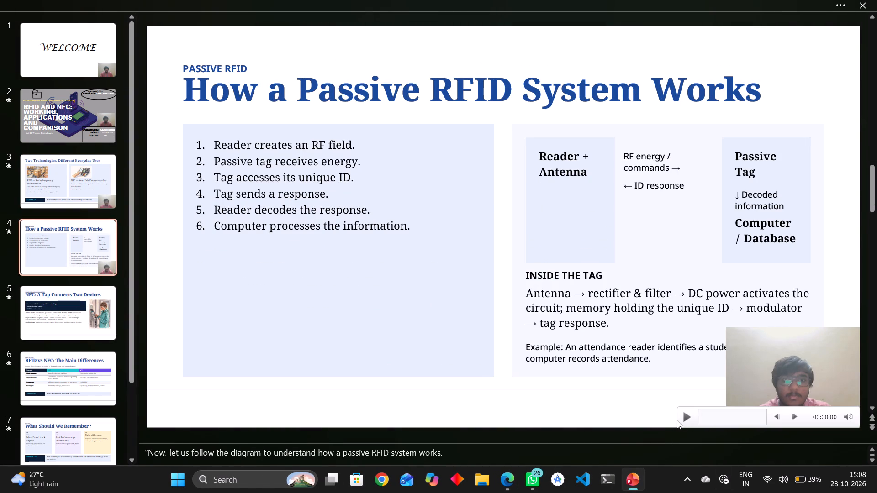
pyautogui.click(683, 416)
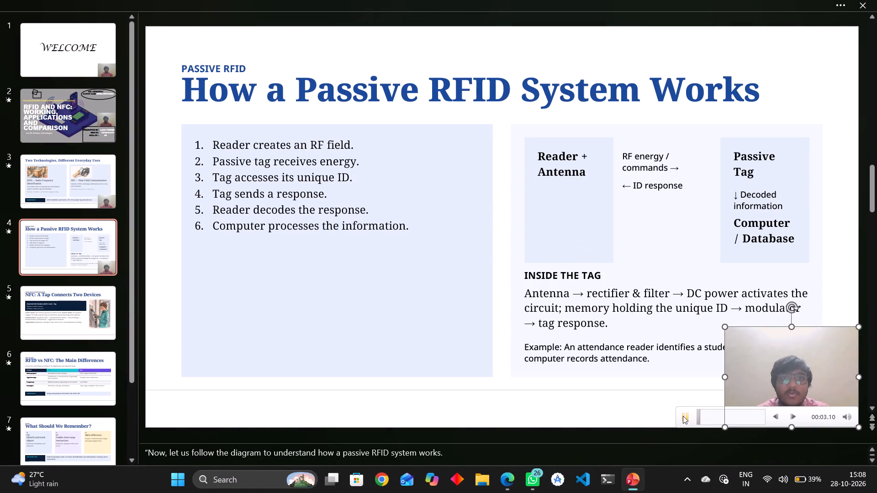
pyautogui.click(685, 452)
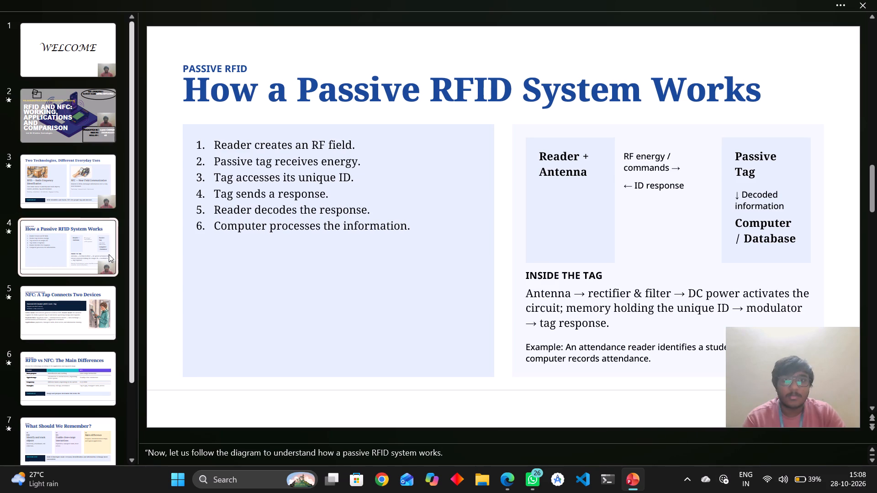
# Save the presentation.
pyautogui.scroll(2, 109, 254)
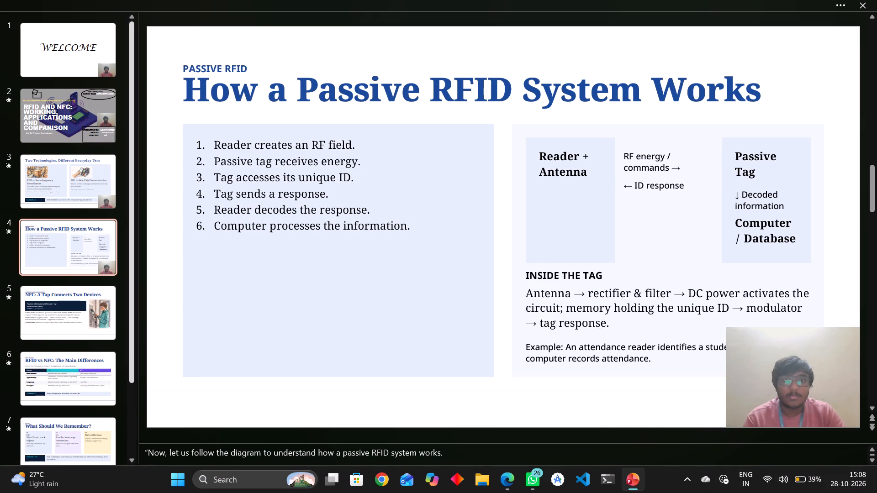
pyautogui.hotkey('ctrl', 's')
# Start the slide show from the beginning to review the recorded slides.
pyautogui.scroll(2, 30, 241)
pyautogui.click(143, 0)
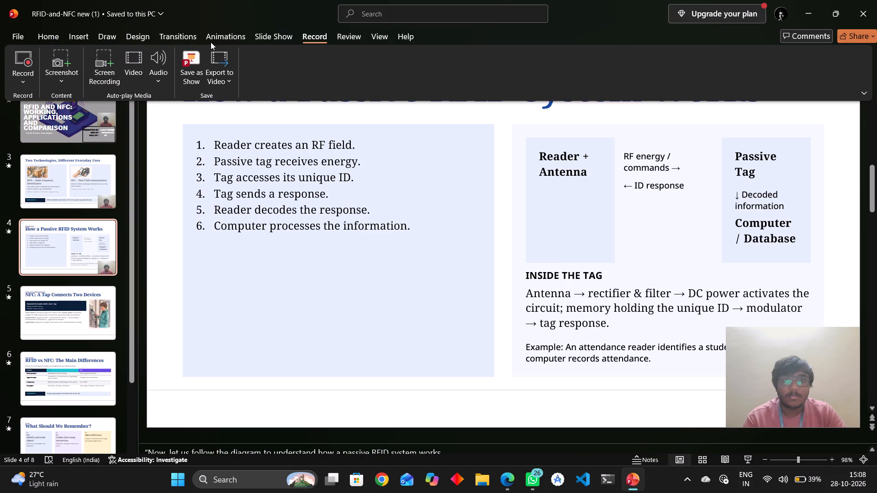
pyautogui.click(290, 40)
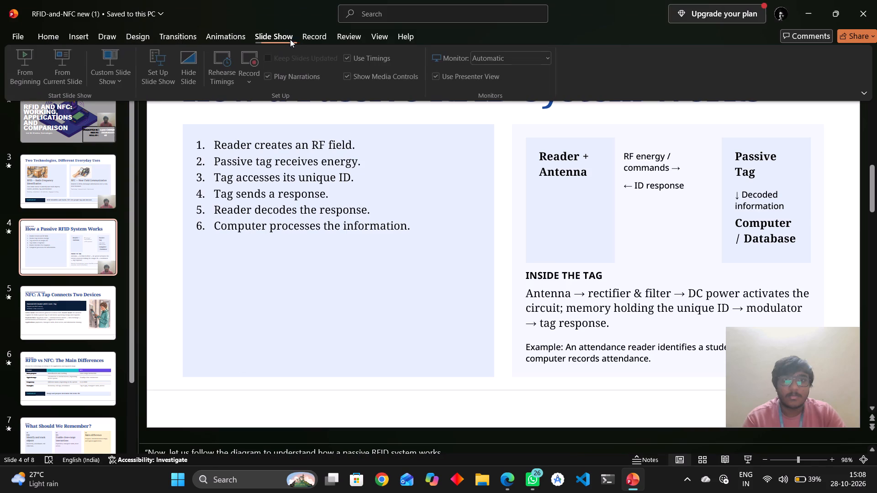
pyautogui.click(19, 49)
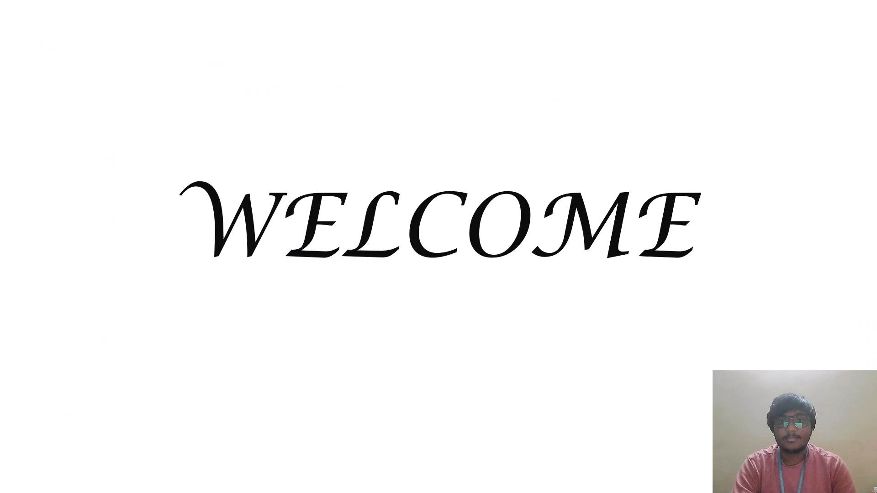
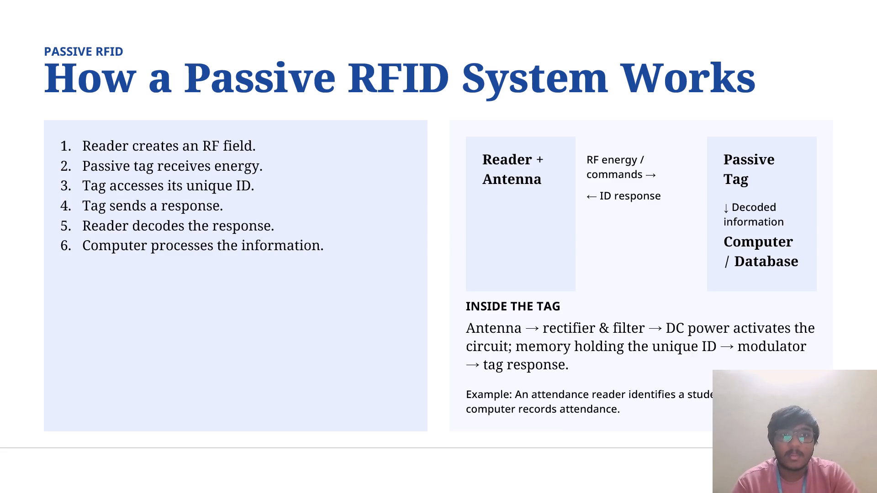
# End the slide show at slide 4 and return to the editing view.
pyautogui.press('Escape')
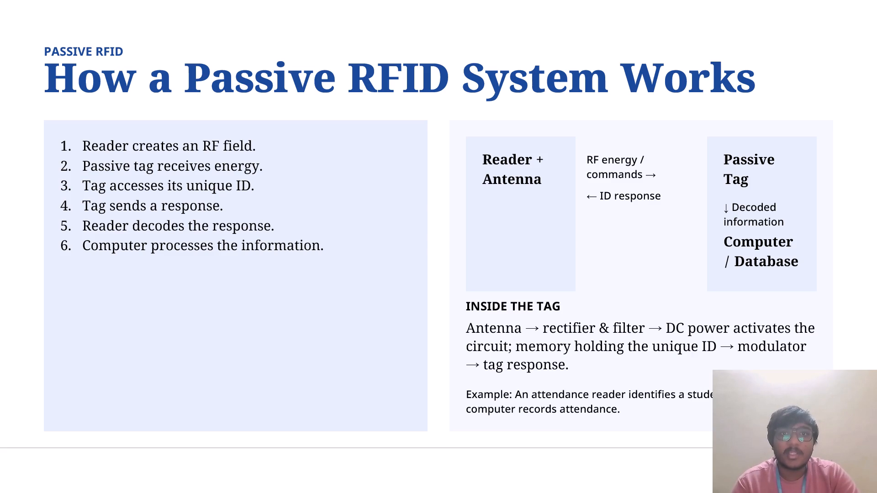
pyautogui.press('Escape')
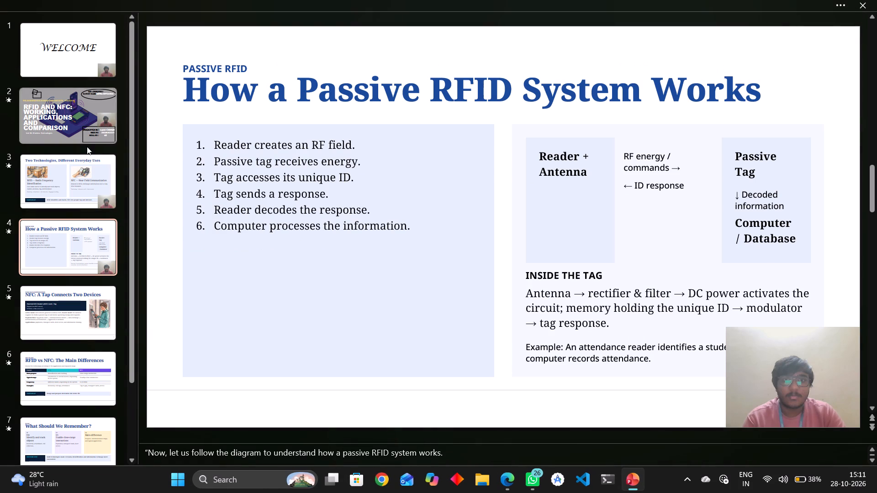
# Delete the recorded camera video from slide 4, "How a Passive RFID System Works".
pyautogui.click(79, 197)
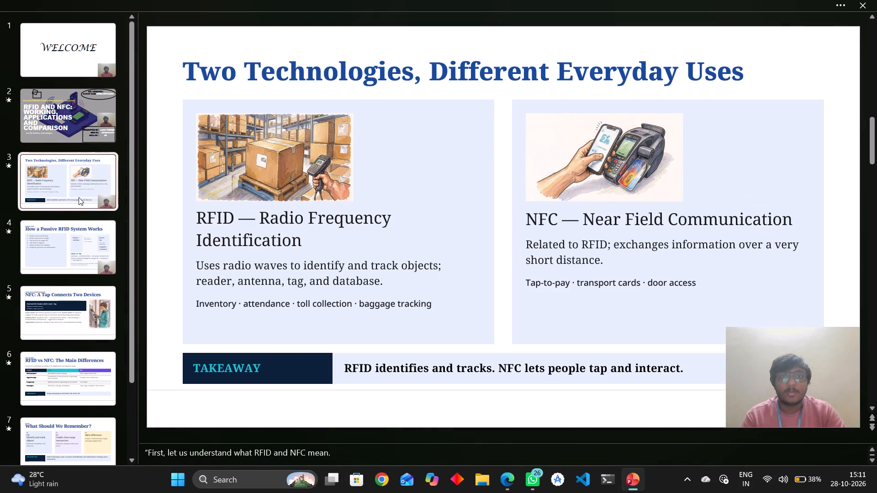
pyautogui.click(83, 241)
pyautogui.click(768, 388)
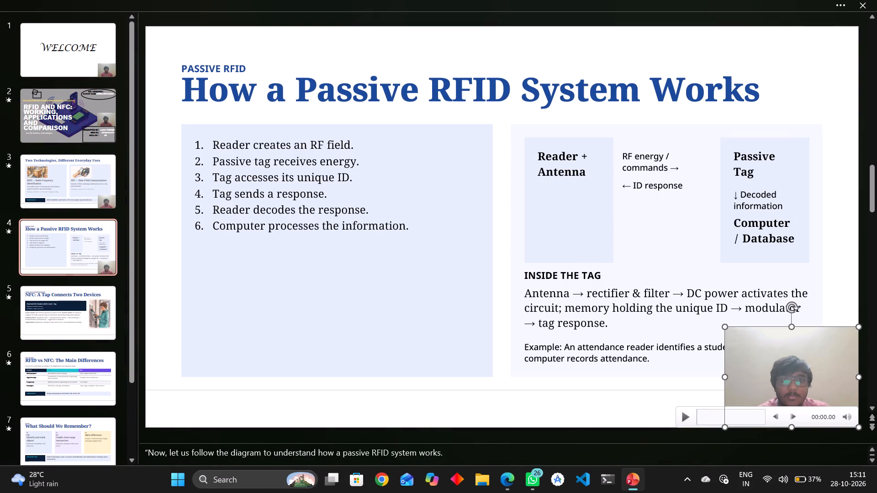
pyautogui.press('BackSpace')
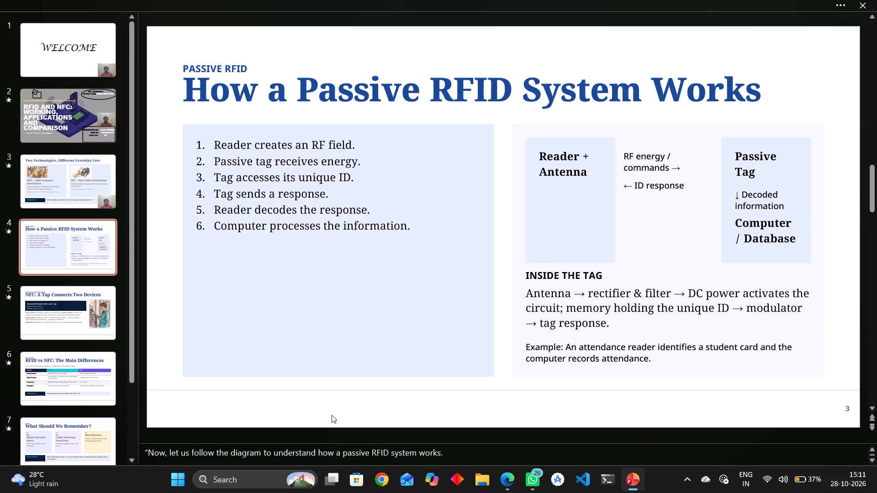
# Enlarge the speaker notes area and replace "diagram" with "flowchat" in the first sentence of slide 4's notes.
pyautogui.moveTo(306, 443); pyautogui.dragTo(306, 441)
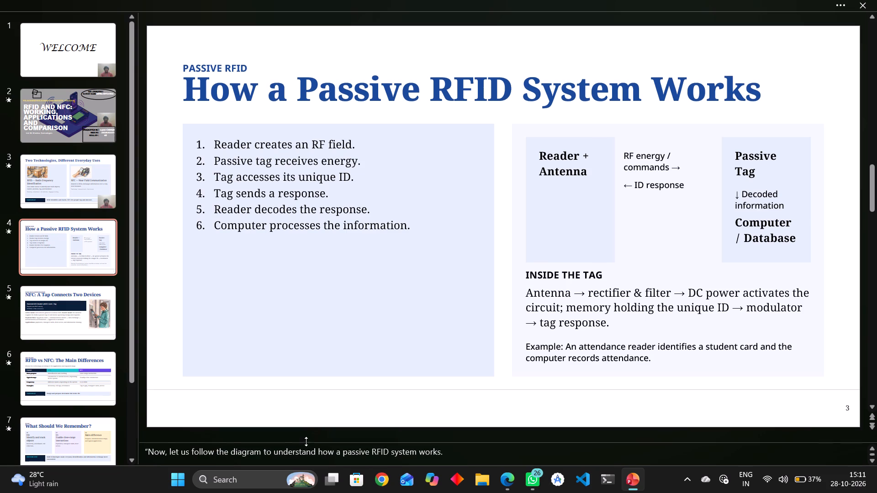
pyautogui.moveTo(306, 441); pyautogui.dragTo(341, 272)
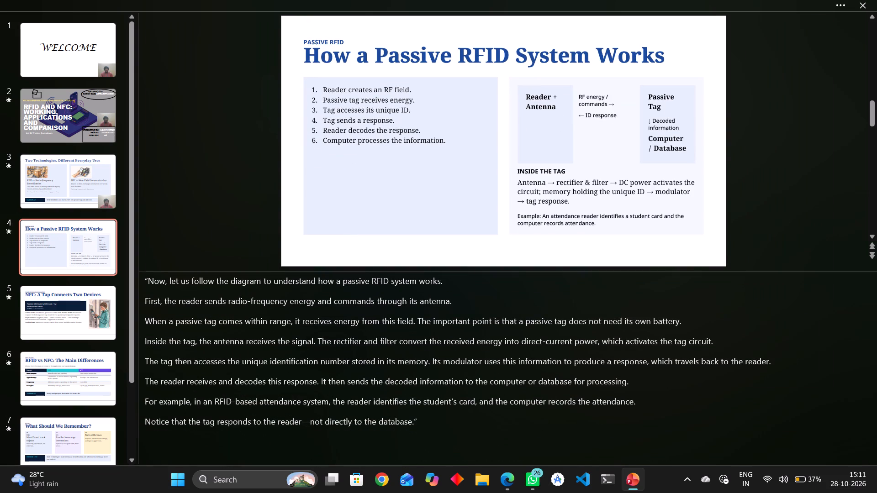
pyautogui.click(262, 283)
pyautogui.press('BackSpace')
pyautogui.press('BackSpace')
pyautogui.press('BackSpace')
pyautogui.press('BackSpace')
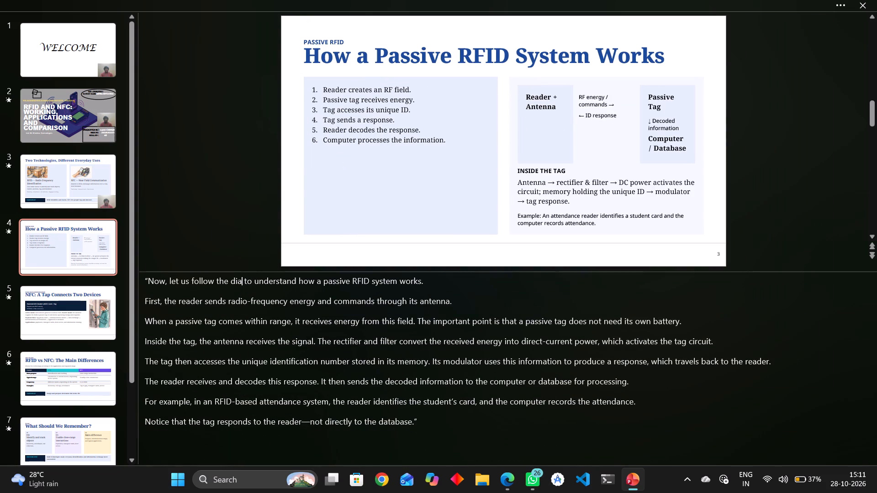
pyautogui.press('BackSpace')
pyautogui.press('BackSpace')
pyautogui.press('BackSpace')
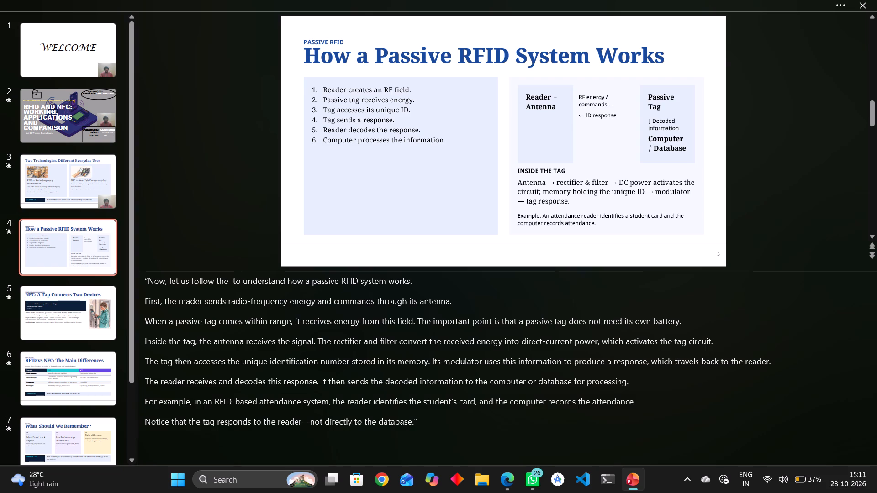
pyautogui.write('flow')
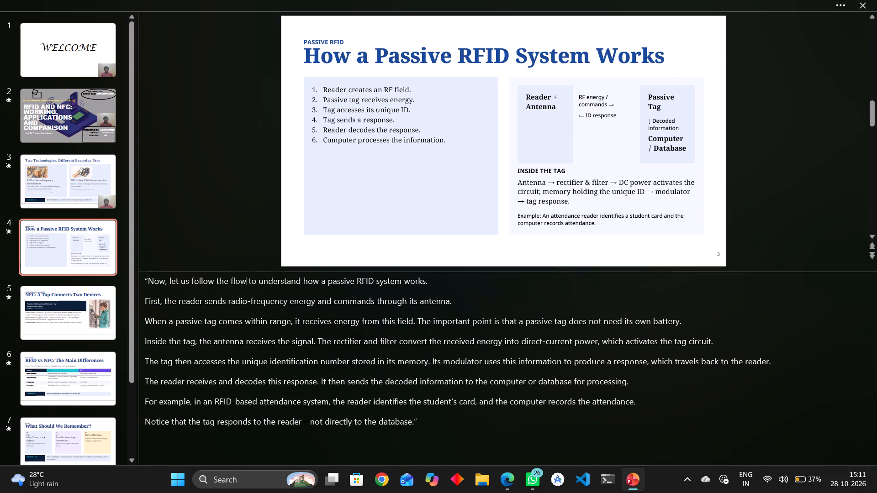
pyautogui.press('c')
pyautogui.write('hat')
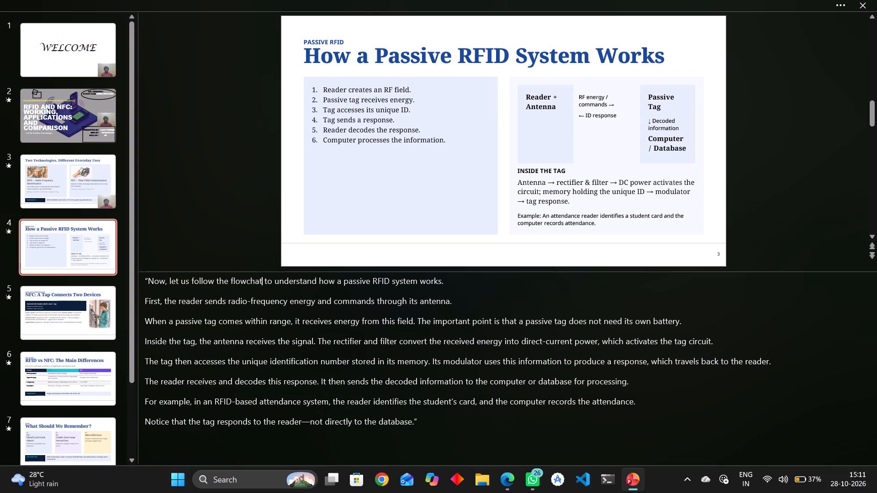
pyautogui.press('space')
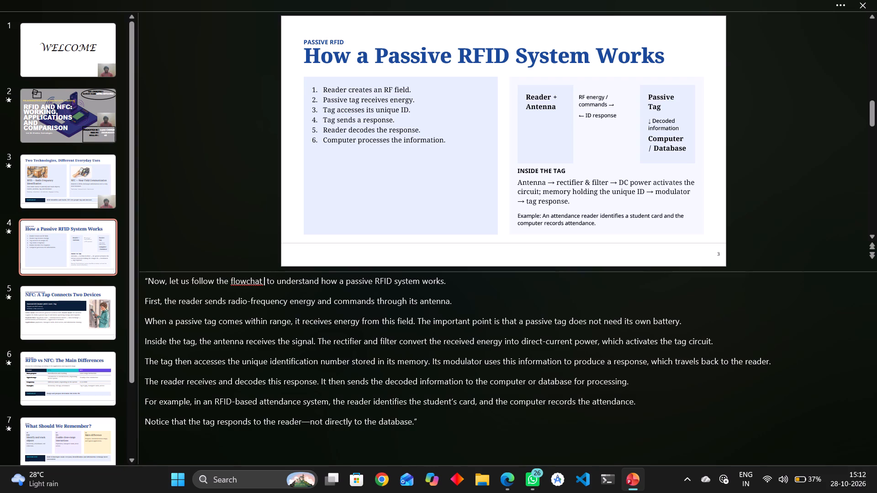
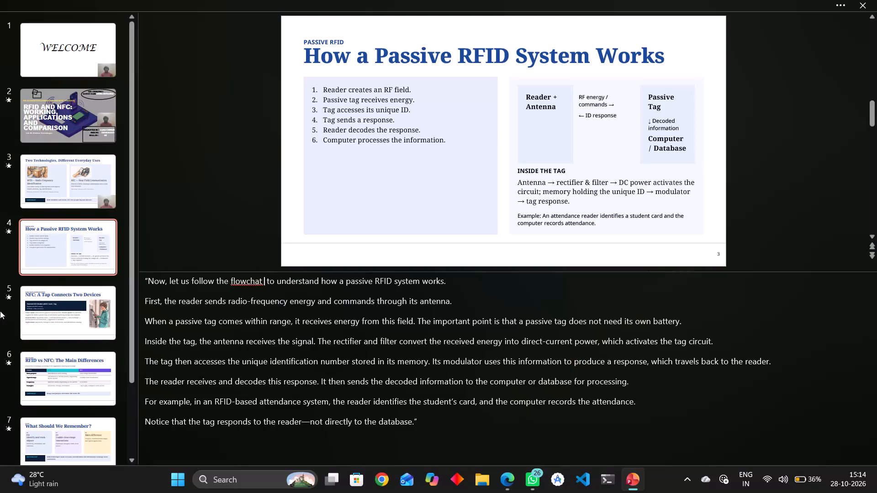
# Open slide 5, "NFC: A Tap Connects Two Devices", to view its content and speaker notes.
pyautogui.click(61, 295)
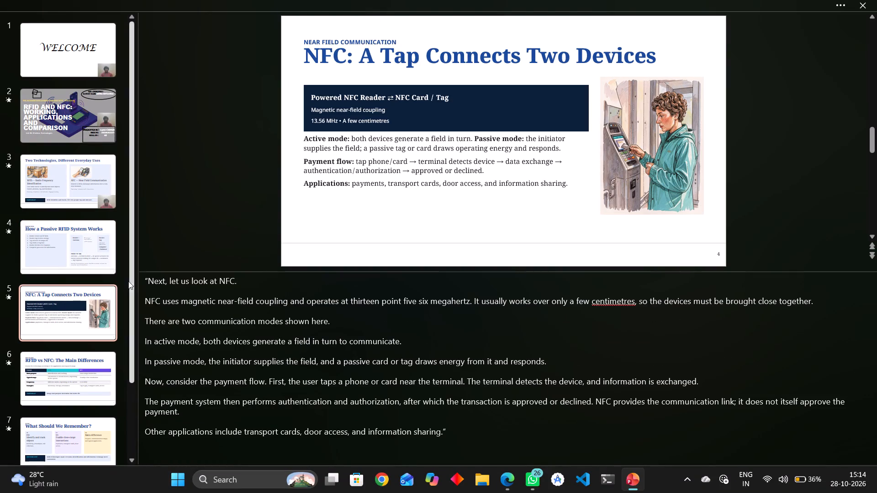
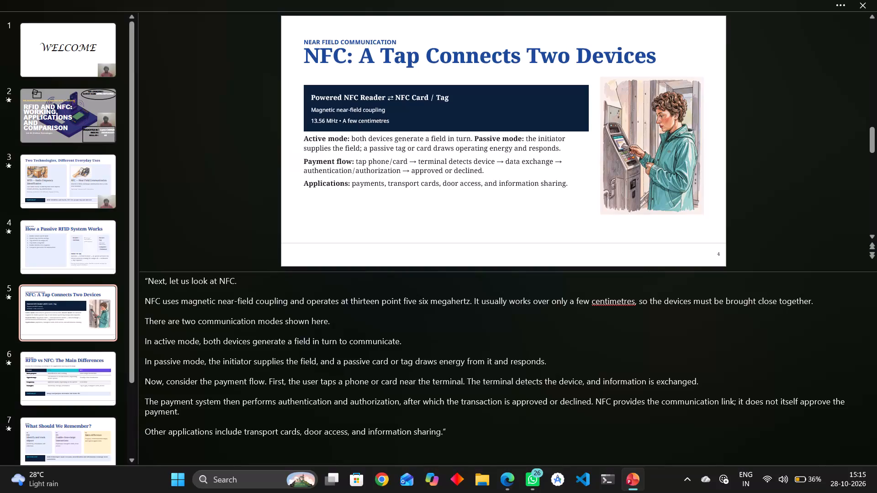
# In slide 5's speaker notes, change "in" to "it" before "turn to communicate" in the active mode sentence.
pyautogui.click(318, 343)
pyautogui.press('BackSpace')
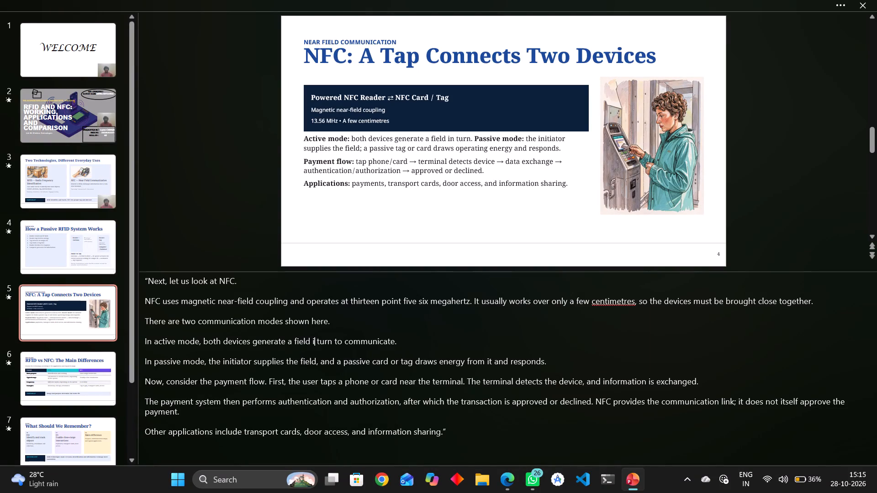
pyautogui.press('t')
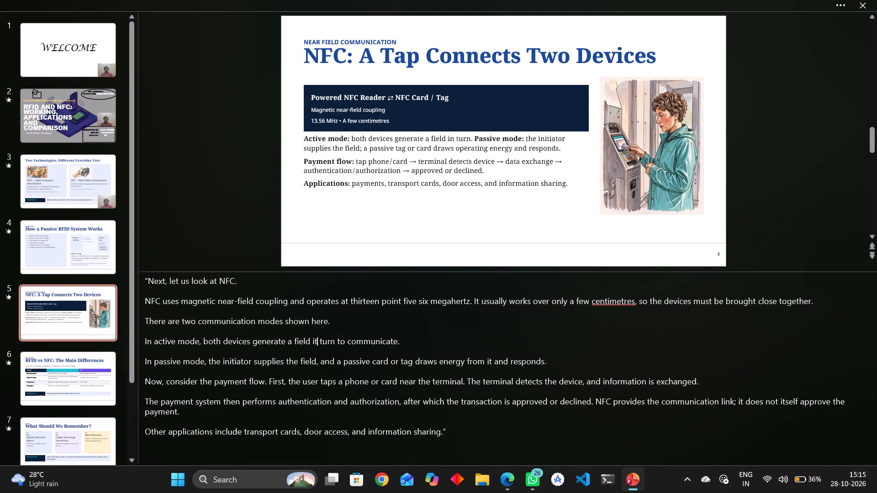
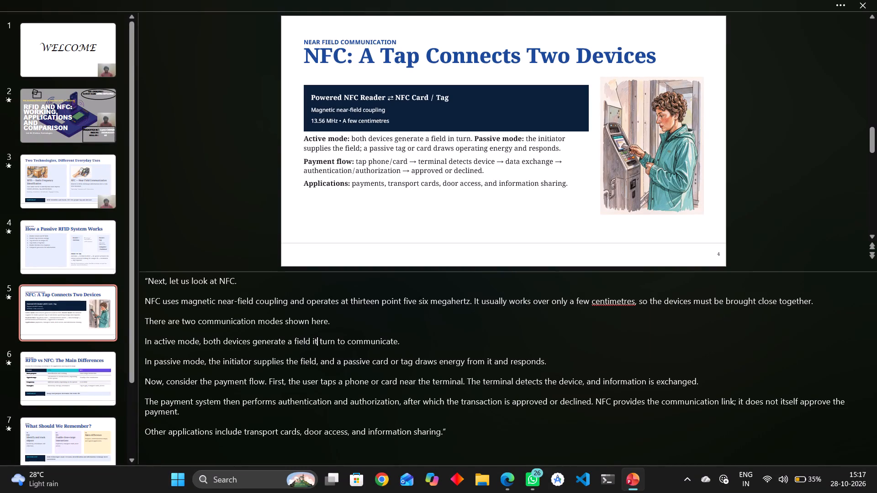
# Open slide 6, "RFID vs NFC: The Main Differences", to review its speaker notes.
pyautogui.scroll(-1, 346, 442)
pyautogui.click(45, 381)
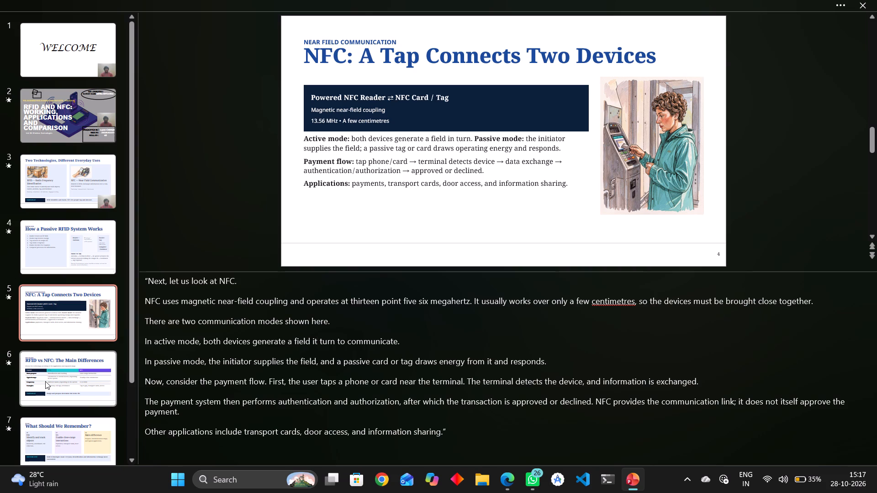
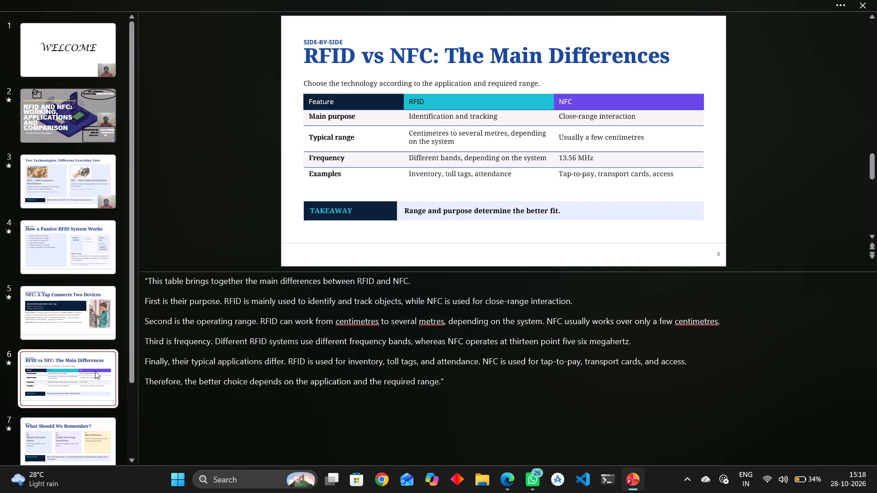
# Open slide 7, "What Should We Remember?", to review its speaker notes.
pyautogui.click(63, 422)
pyautogui.scroll(-1, 63, 422)
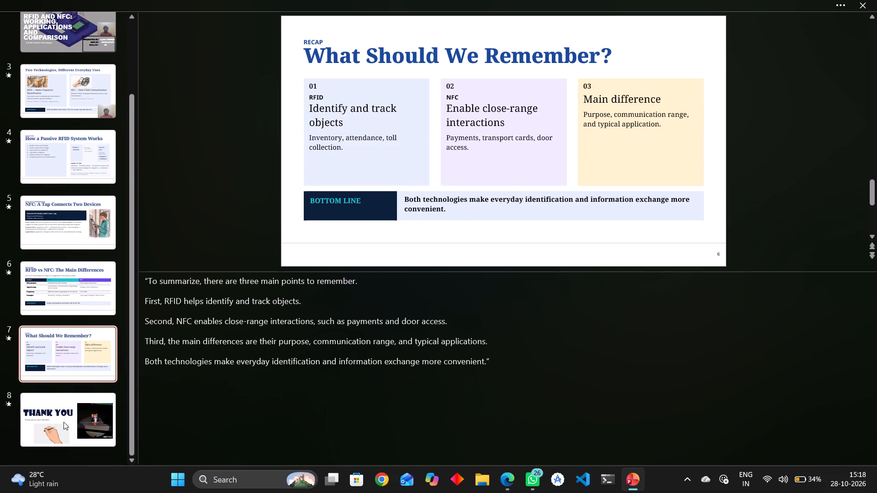
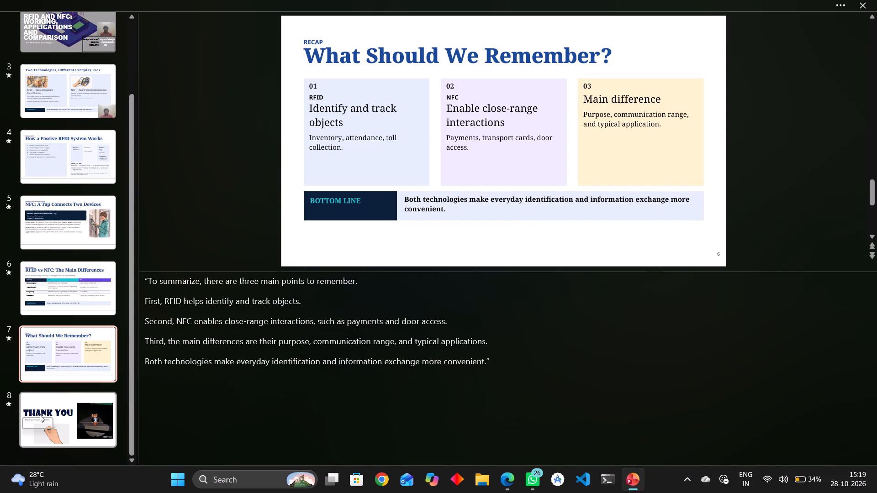
# In the speaker notes of slide 7, add "and secure way" after "more convenient" in the final sentence.
pyautogui.click(40, 414)
pyautogui.click(51, 351)
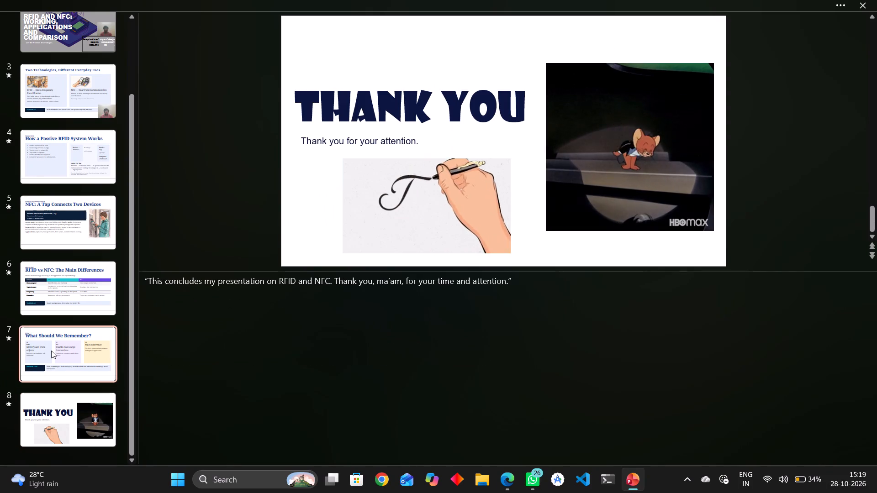
pyautogui.click(488, 361)
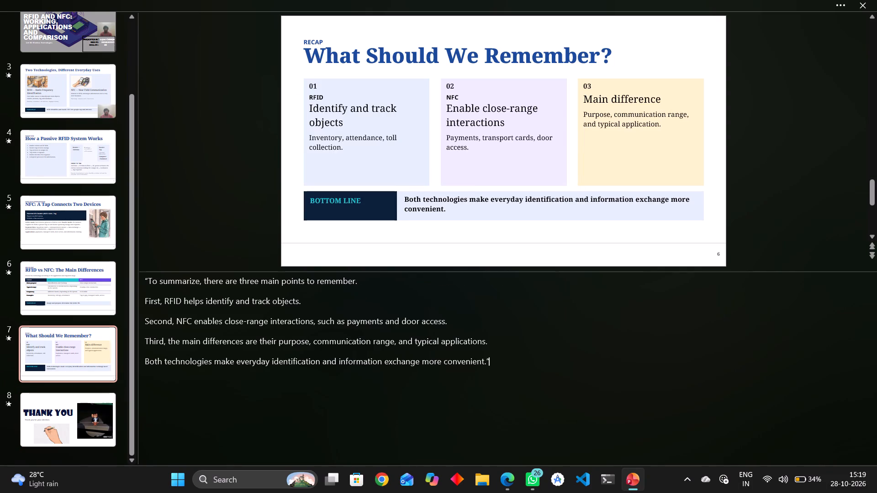
pyautogui.click(485, 362)
pyautogui.press('space')
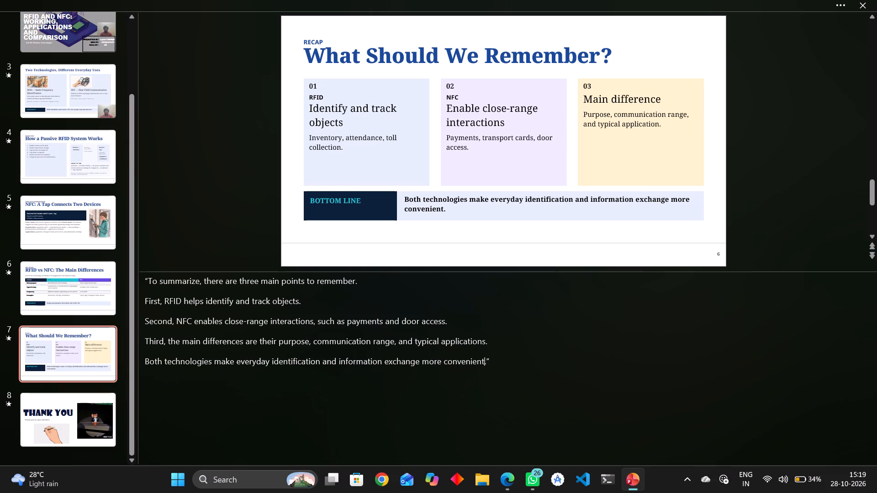
pyautogui.write('and')
pyautogui.press('space')
pyautogui.write('sec')
pyautogui.write('ure way')
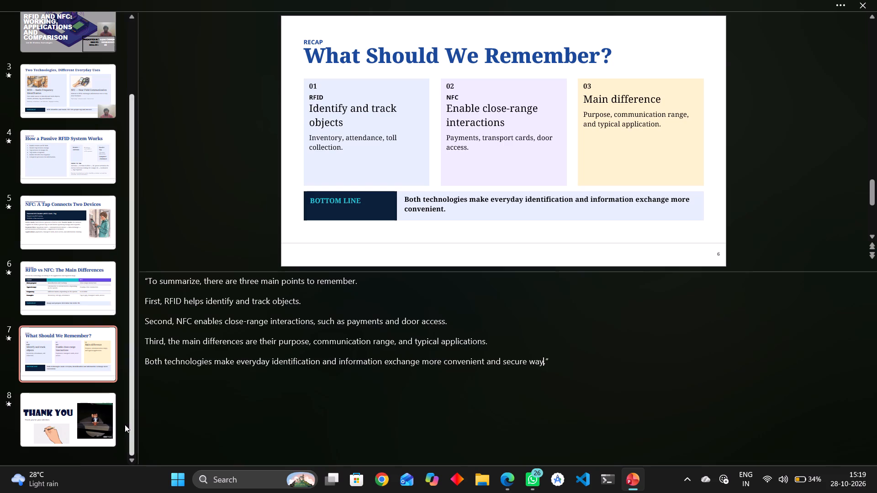
# In the speaker notes of the Thank You slide, insert "valuable" before "time and attention".
pyautogui.click(87, 427)
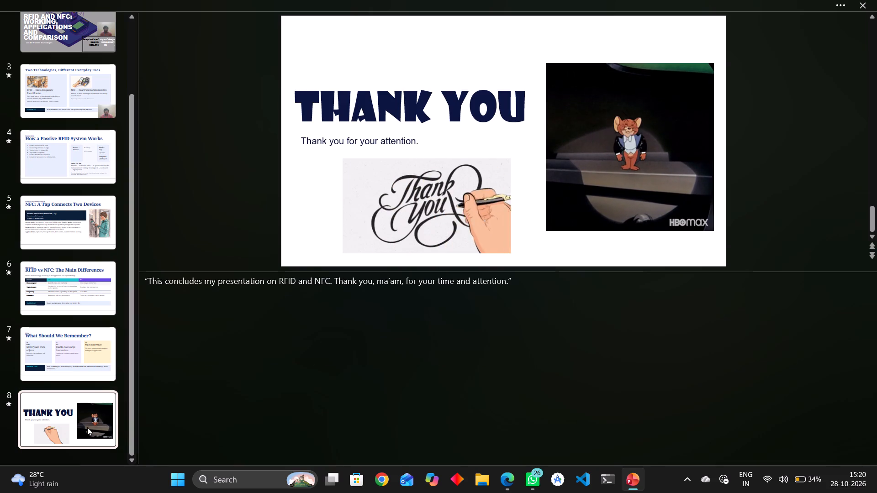
pyautogui.click(436, 279)
pyautogui.press('space')
pyautogui.write('valy')
pyautogui.press('BackSpace')
pyautogui.write('uable')
pyautogui.press('space')
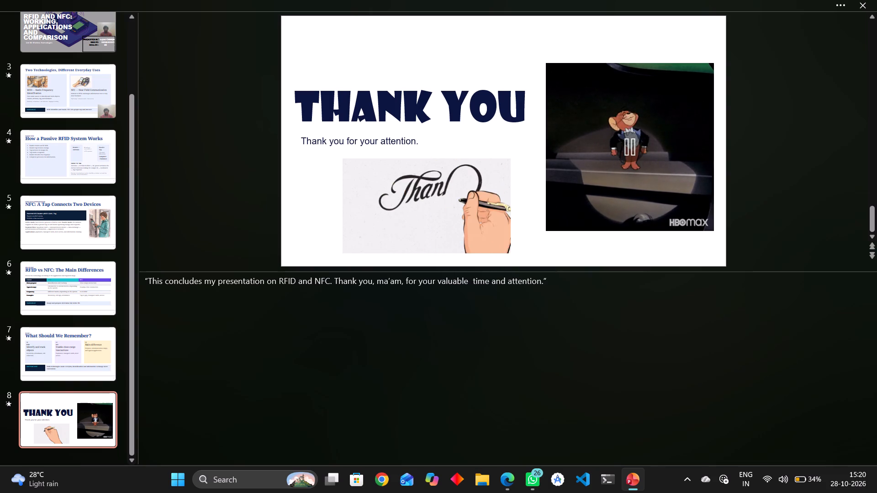
# In the speaker notes of title slide 2, insert the faculty member's first name between "Hello," and "ma'am".
pyautogui.scroll(8, 81, 197)
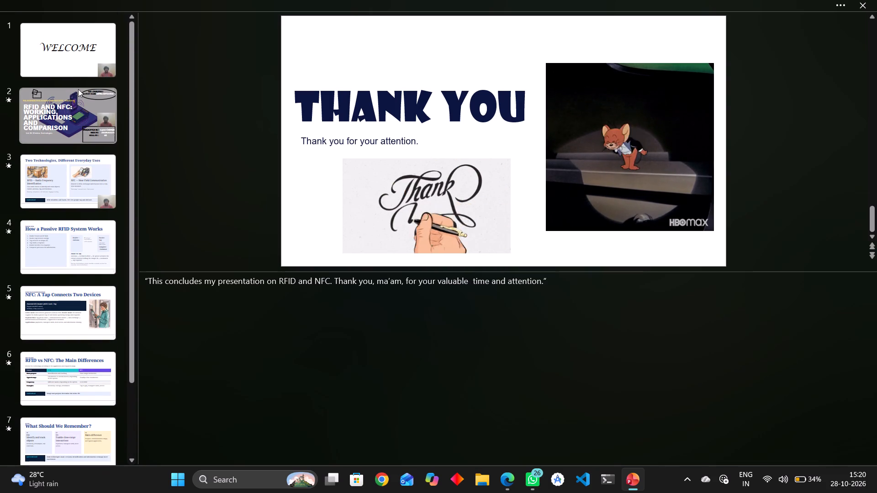
pyautogui.click(79, 63)
pyautogui.click(76, 114)
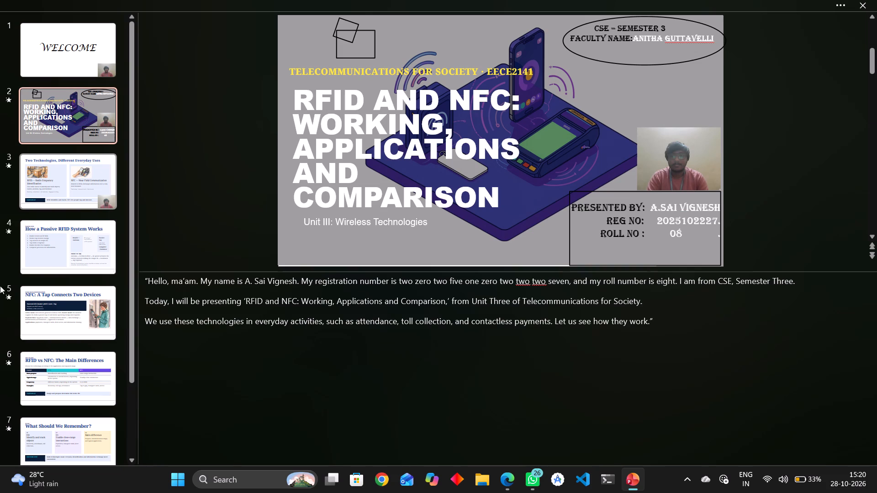
pyautogui.click(168, 285)
pyautogui.press('Right')
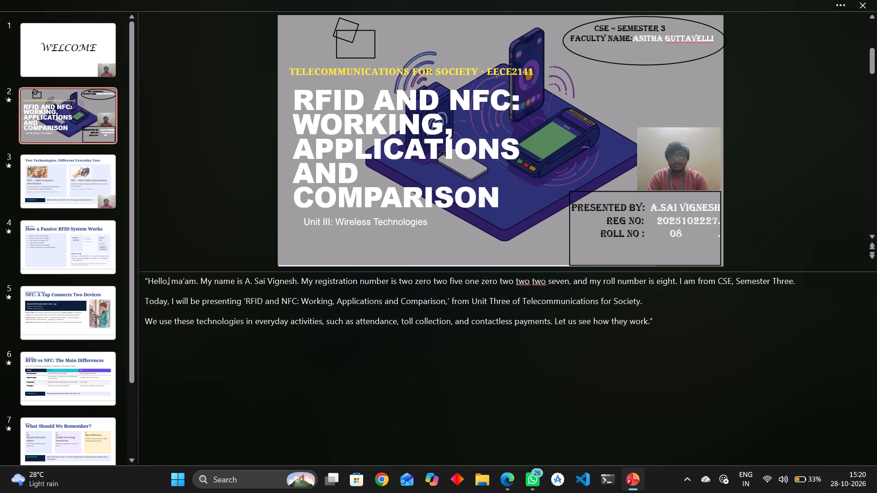
pyautogui.press('space')
pyautogui.write('ani')
pyautogui.write('tha')
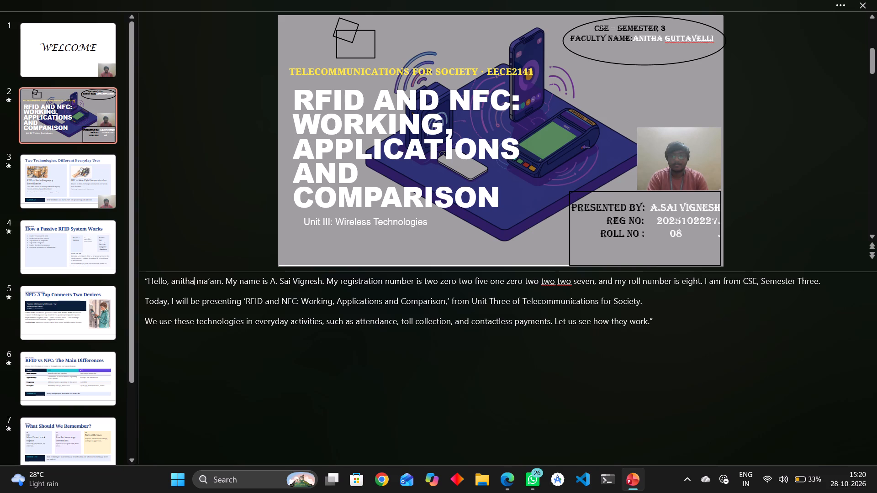
# In the introduction notes of slide 2, add "core" after "CSE", before "Semester Three".
pyautogui.click(755, 286)
pyautogui.click(755, 283)
pyautogui.press('space')
pyautogui.write('core')
pyautogui.press('space')
pyautogui.click(242, 305)
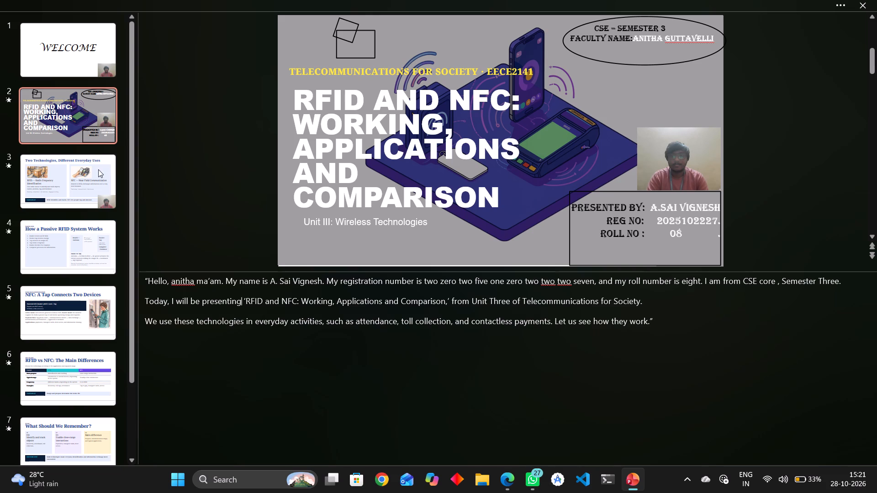
# Open slide 3, "Two Technologies, Different Everyday Uses", to review its speaker notes.
pyautogui.click(37, 181)
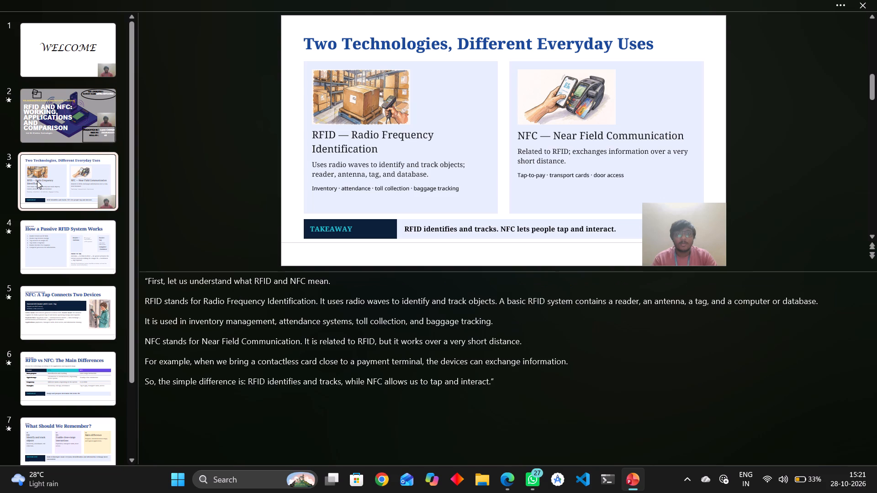
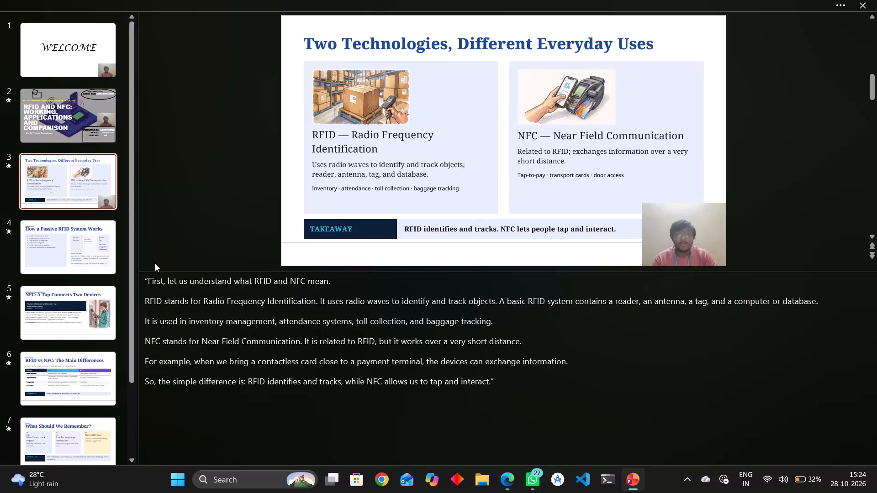
# Shrink the speaker notes area below slide 3 to about two visible lines so the slide is displayed larger.
pyautogui.moveTo(156, 270); pyautogui.dragTo(159, 278)
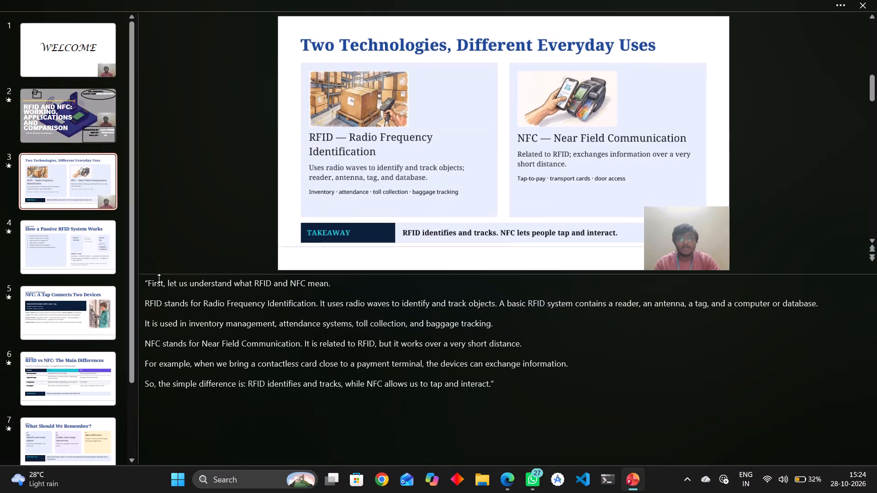
pyautogui.moveTo(159, 278); pyautogui.dragTo(175, 361)
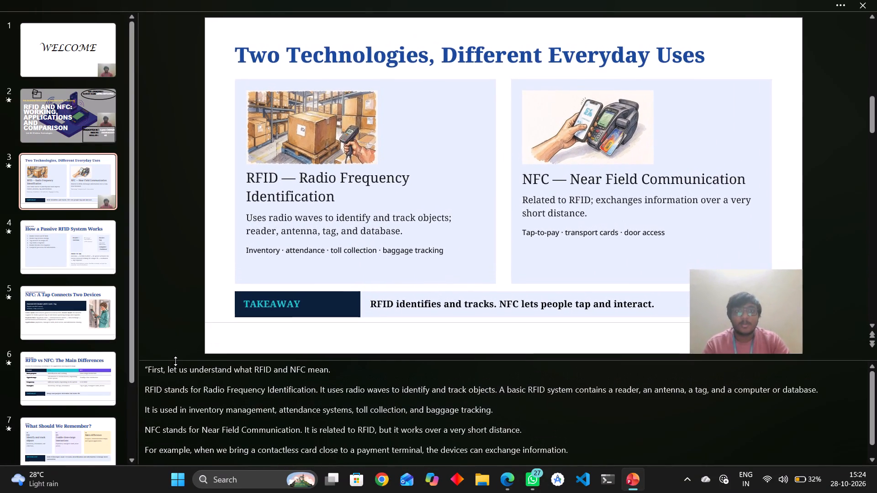
pyautogui.moveTo(175, 361); pyautogui.dragTo(181, 416)
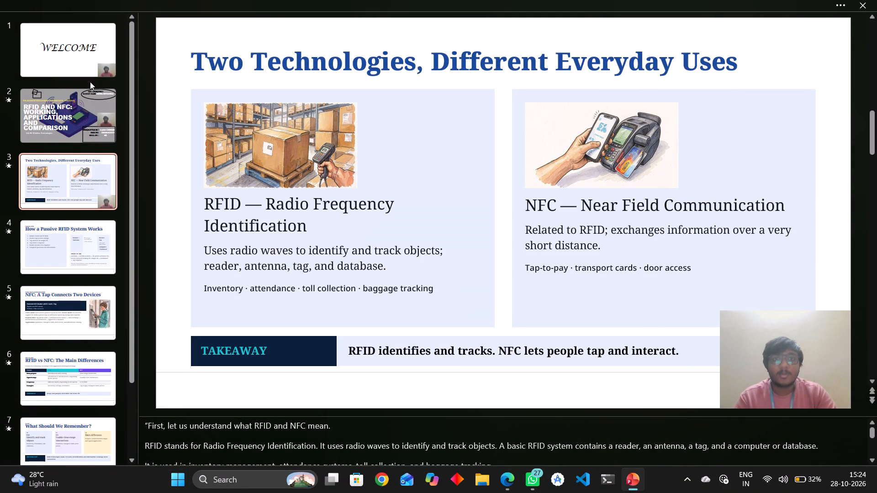
# Return to slide 1, the WELCOME slide.
pyautogui.click(92, 68)
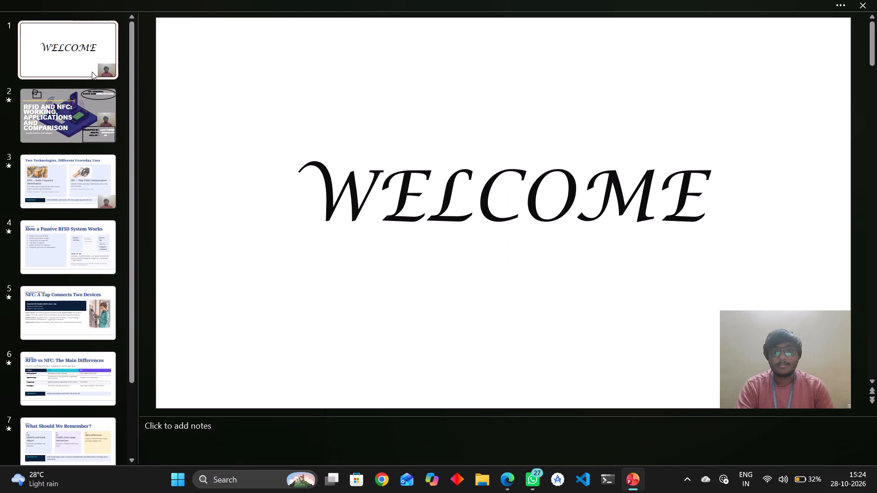
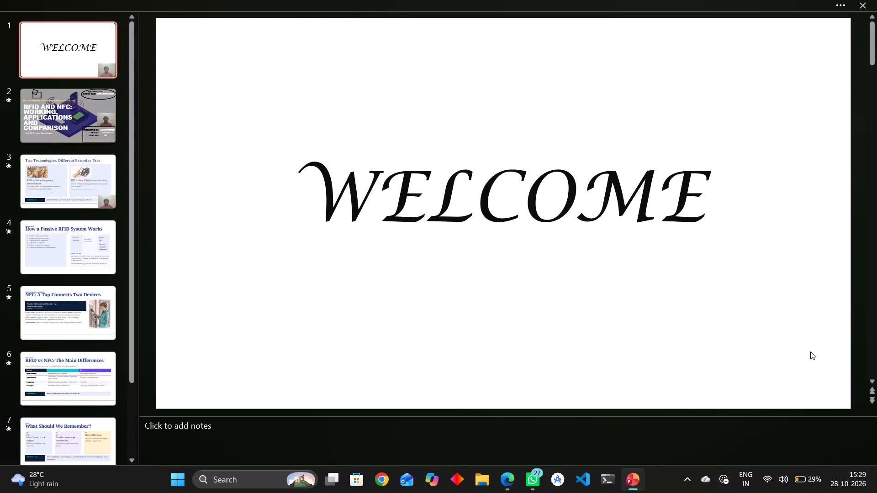
# Delete the recorded camera clips from slide 2 and slide 3.
pyautogui.click(101, 127)
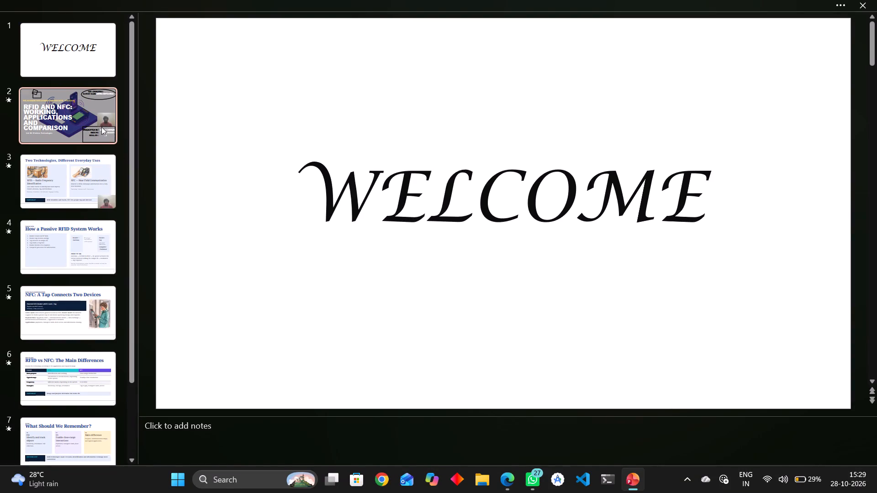
pyautogui.click(769, 228)
pyautogui.press('BackSpace')
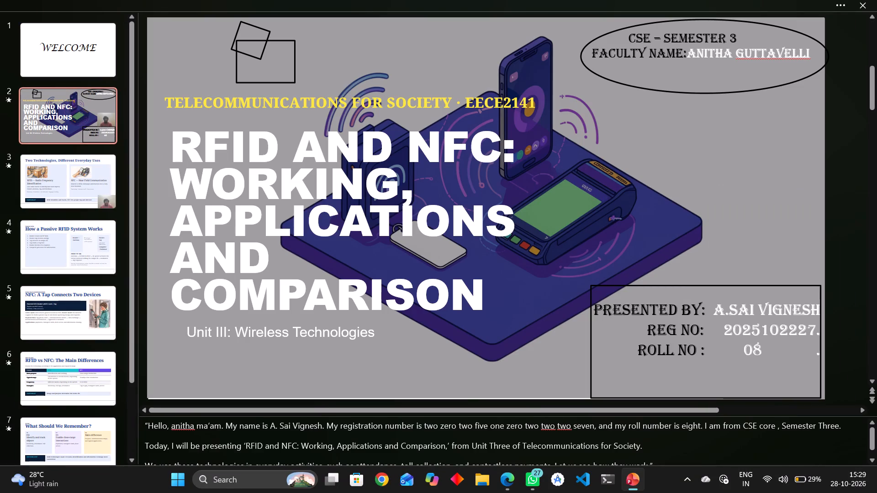
pyautogui.click(69, 198)
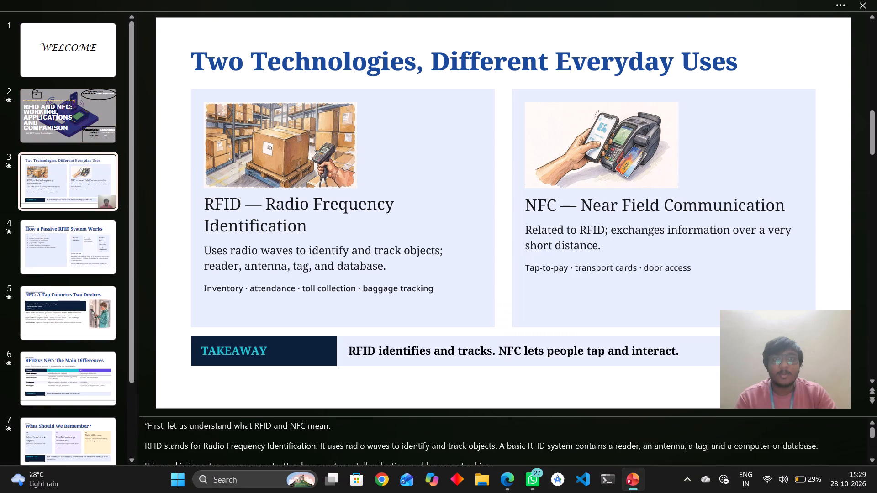
pyautogui.click(796, 333)
pyautogui.press('BackSpace')
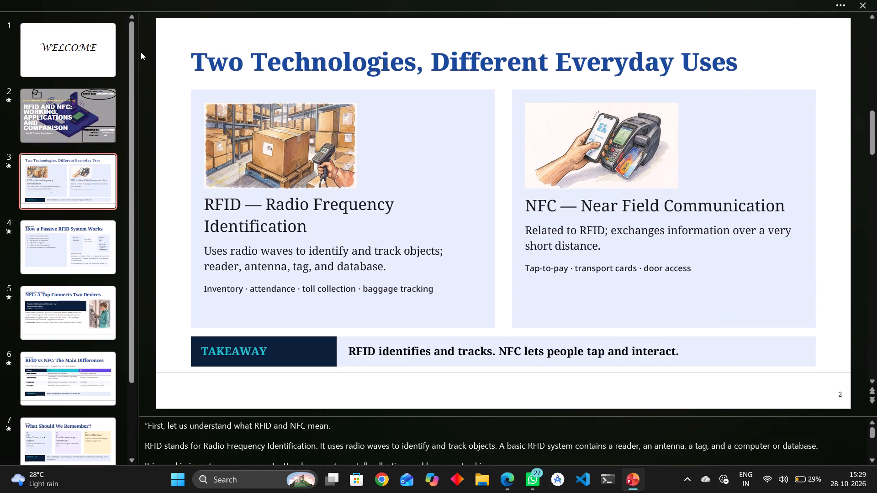
# Return to slide 1, the WELCOME slide.
pyautogui.click(30, 70)
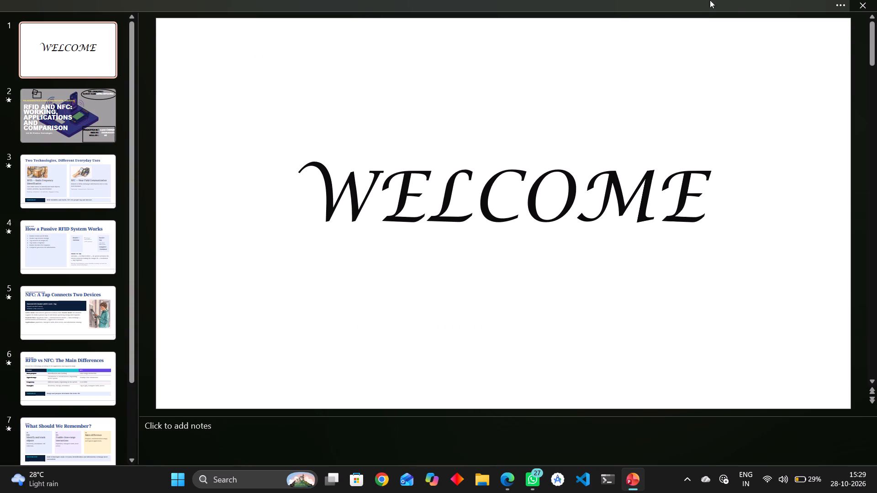
pyautogui.click(799, 0)
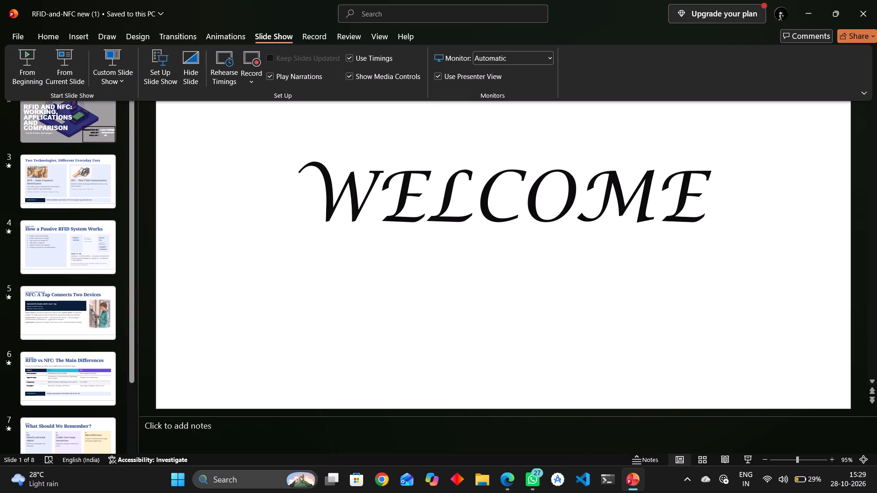
# Open the Camera app to check the webcam picture, and close it again.
pyautogui.click(238, 478)
pyautogui.write('cam')
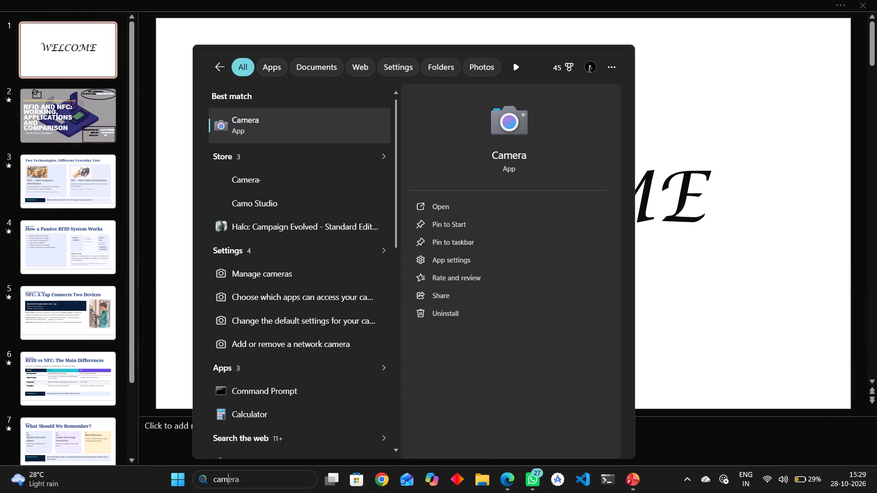
pyautogui.click(523, 196)
pyautogui.click(519, 202)
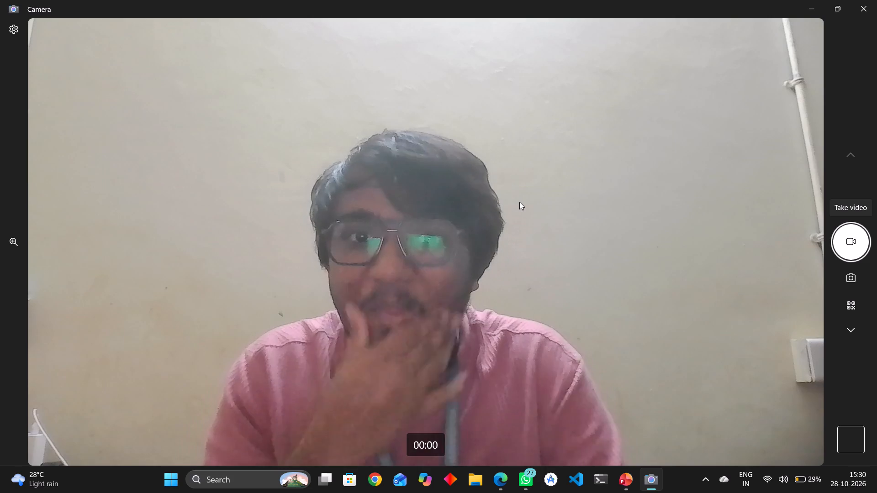
pyautogui.click(876, 0)
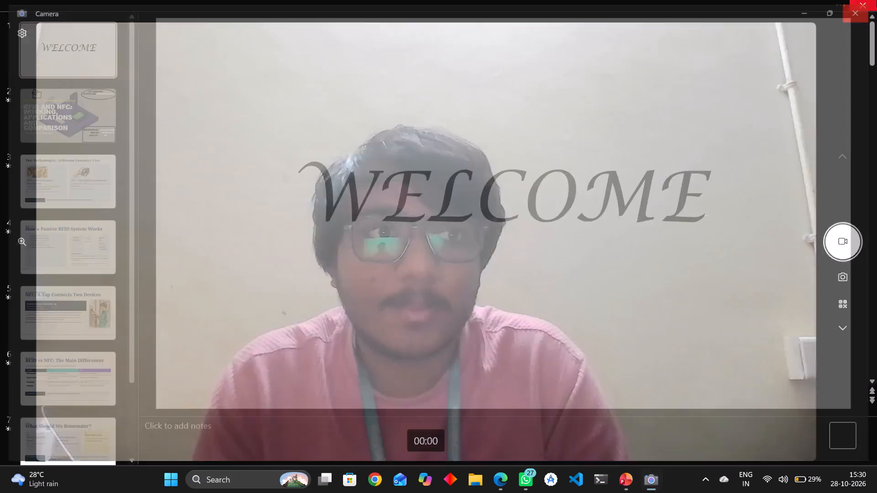
# Start a new slide show recording on the WELCOME slide with the camera preview turned off.
pyautogui.click(663, 0)
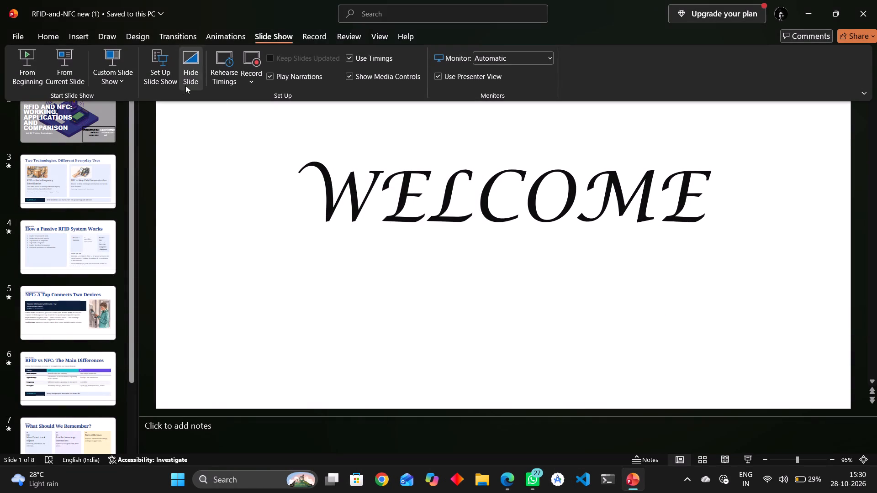
pyautogui.click(259, 52)
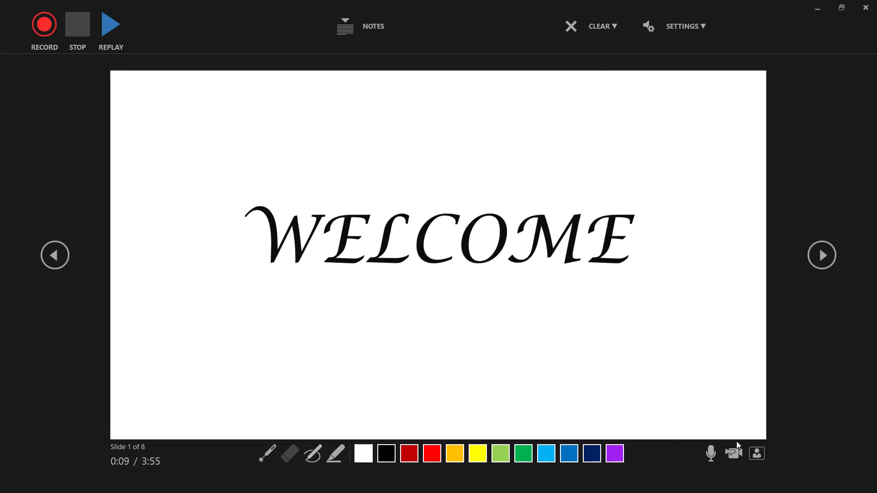
pyautogui.click(752, 460)
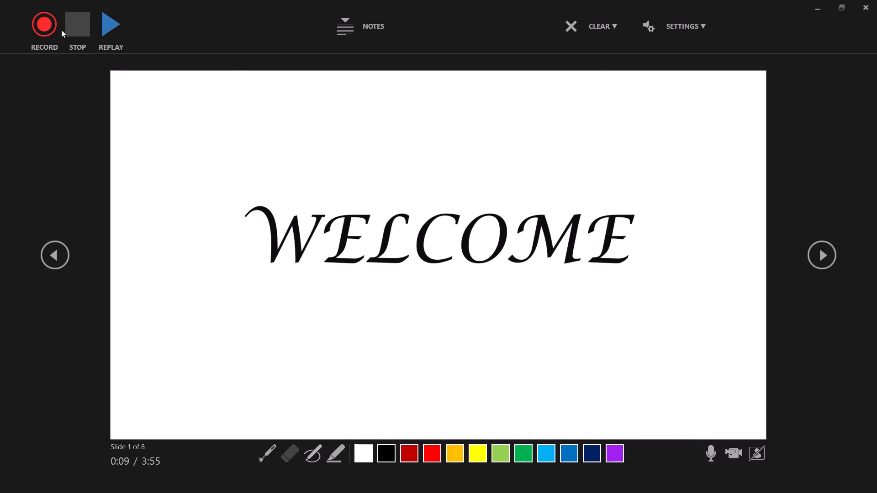
pyautogui.click(50, 28)
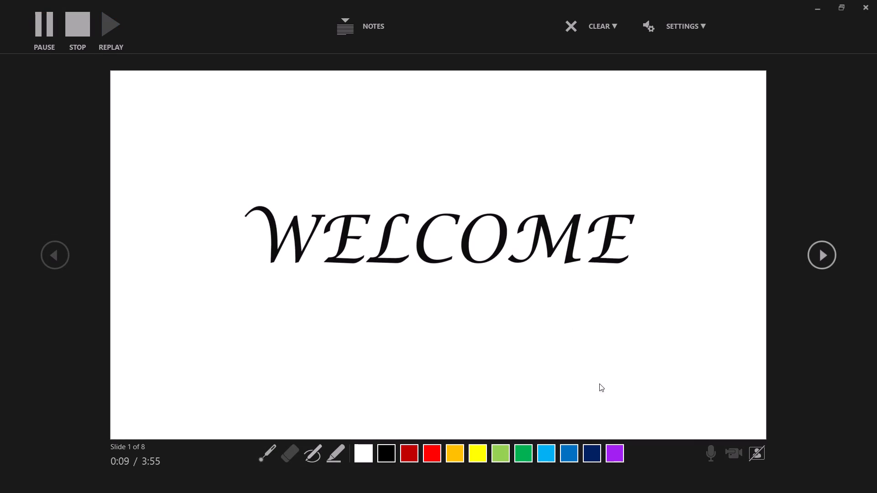
# Record slide 2 with speaker notes and camera preview shown, revealing the faculty, presenter, title, course and unit elements in turn while following the notes.
pyautogui.press('Right')
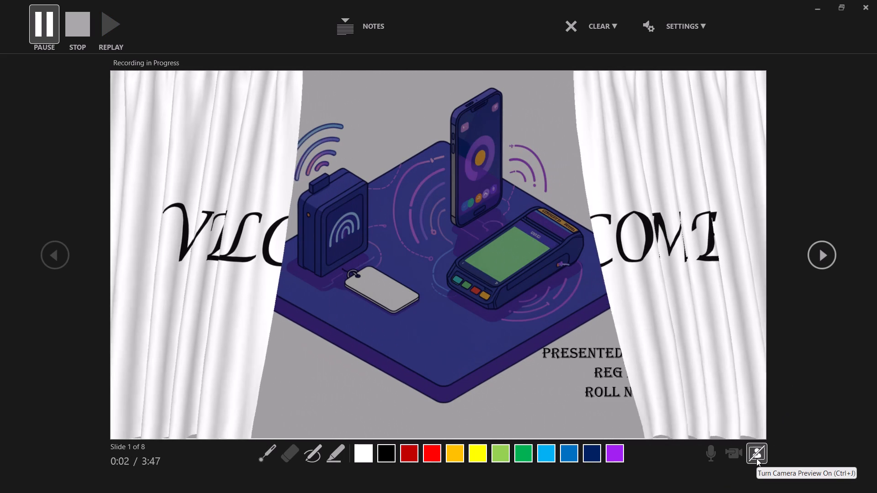
pyautogui.click(350, 32)
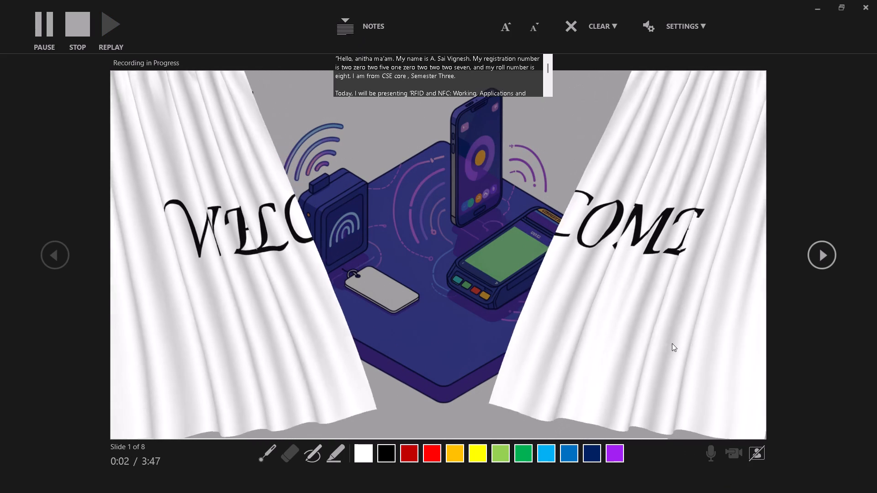
pyautogui.click(754, 450)
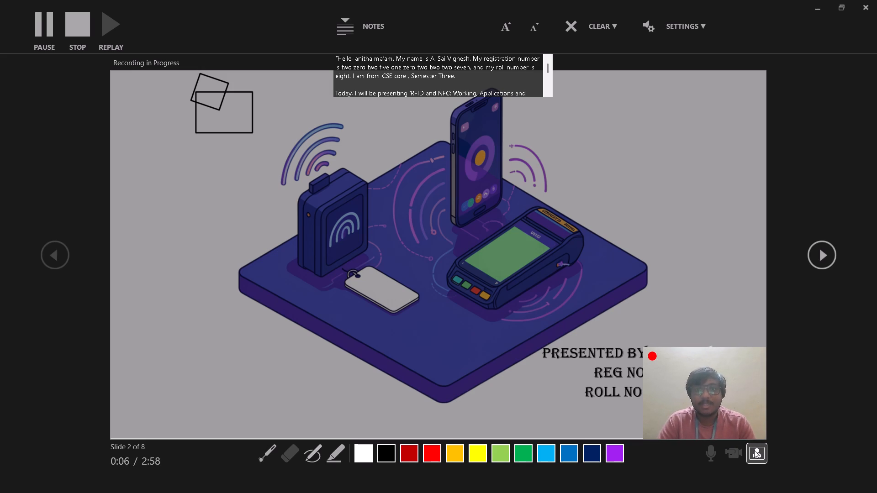
pyautogui.press('Right')
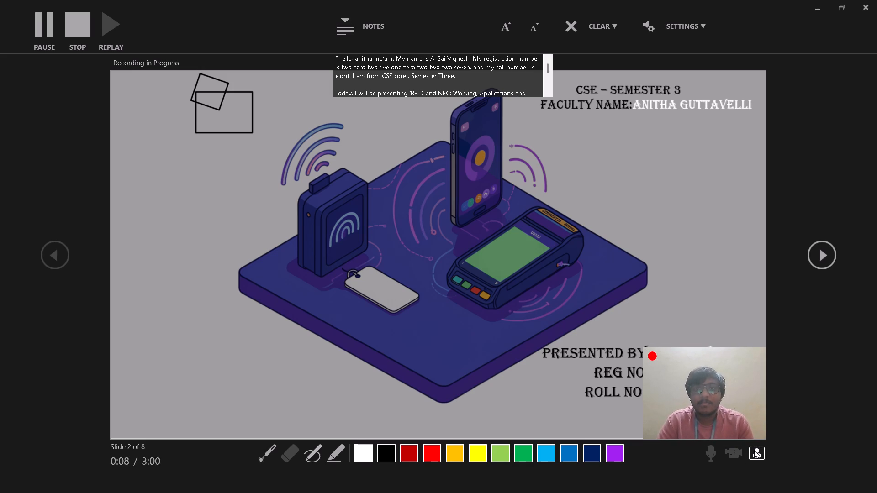
pyautogui.press('Right')
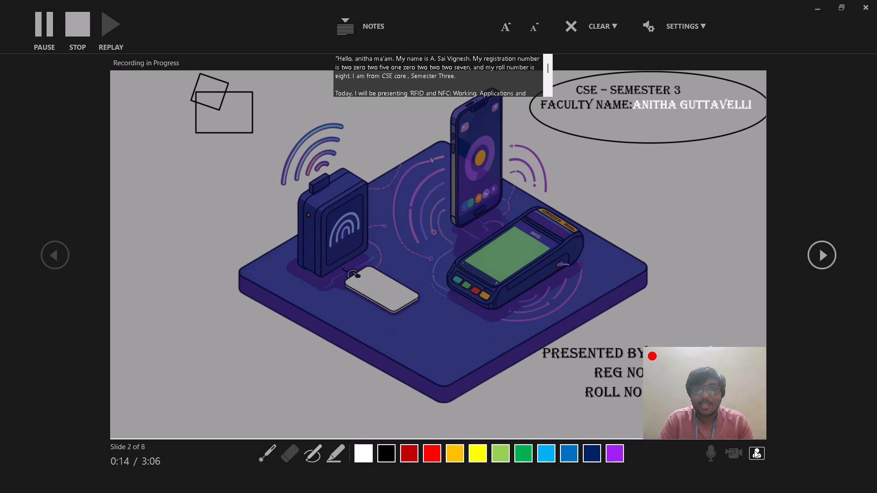
pyautogui.press('Right')
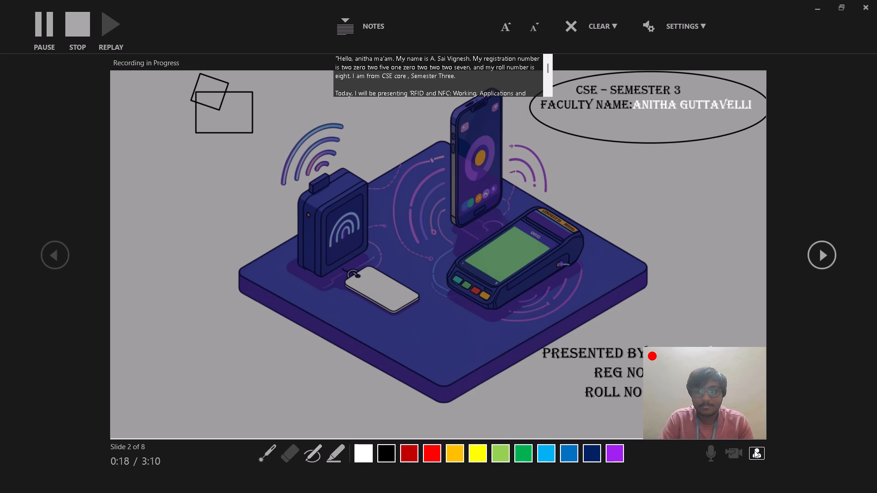
pyautogui.press('Right')
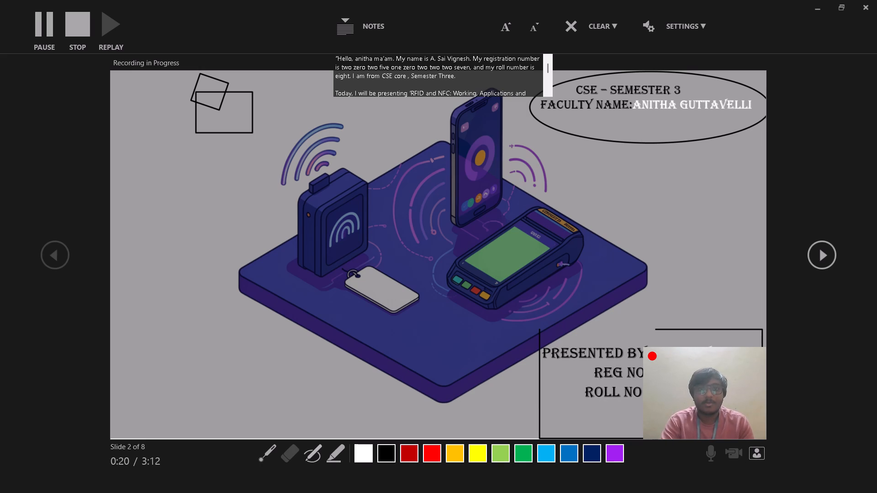
pyautogui.scroll(-1, 456, 62)
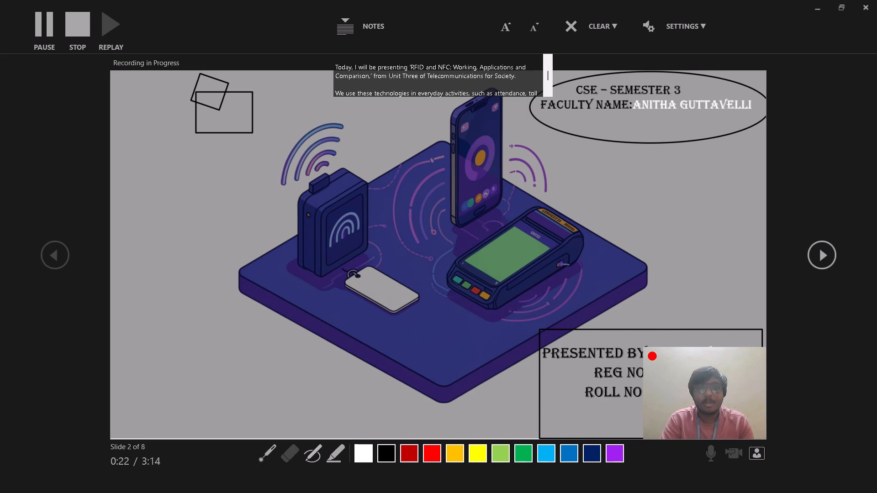
pyautogui.press('Right')
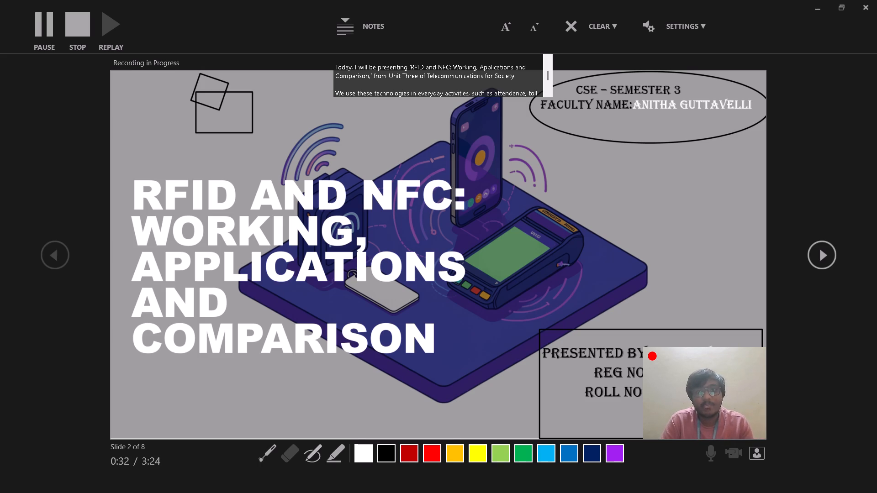
pyautogui.press('Right')
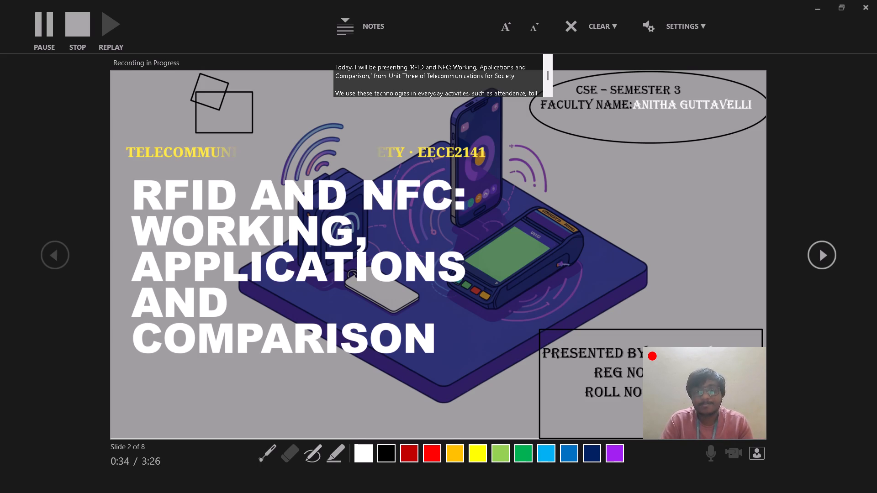
pyautogui.scroll(-1, 460, 77)
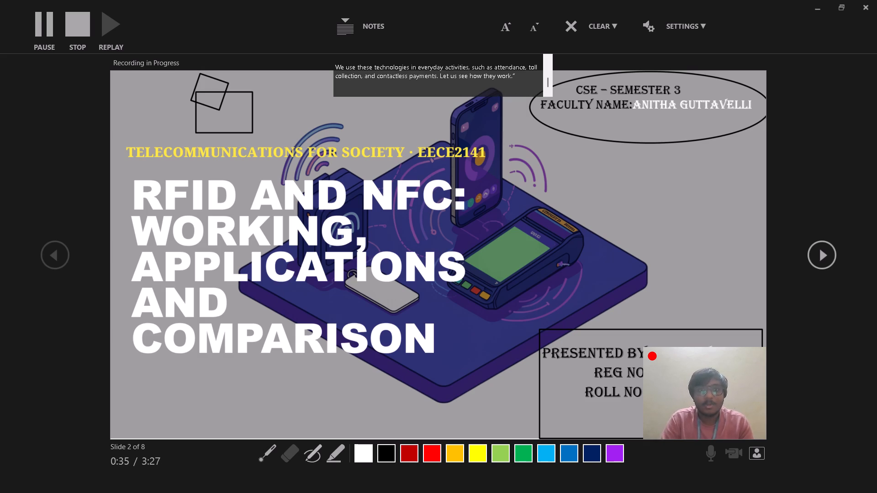
pyautogui.press('Right')
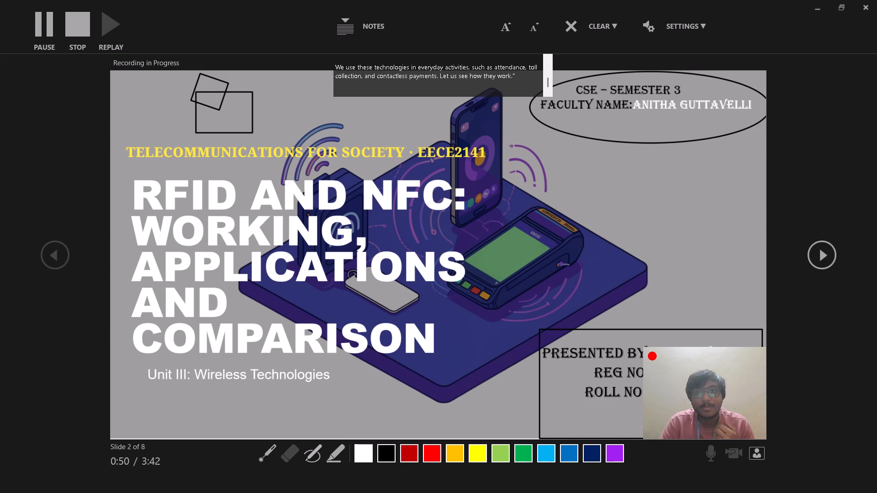
# Record the narration for slide 3, revealing its heading and following the speaker notes through the RFID versus NFC difference.
pyautogui.press('Right')
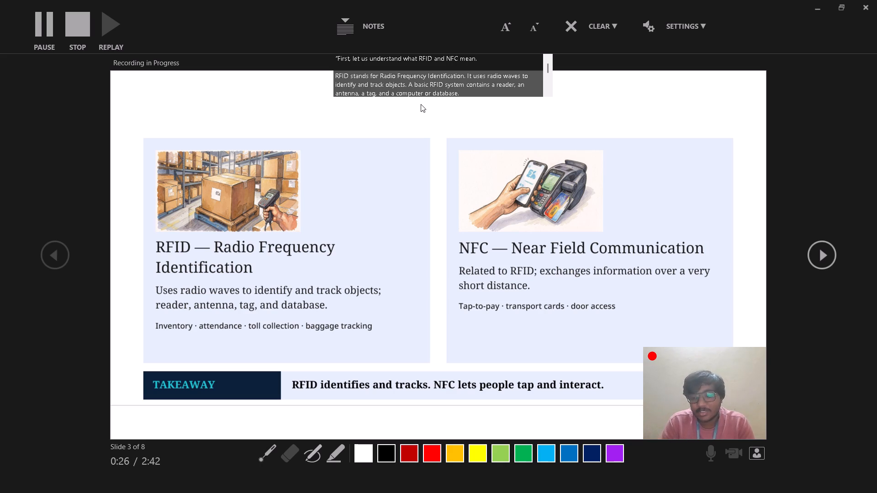
pyautogui.scroll(-1, 424, 74)
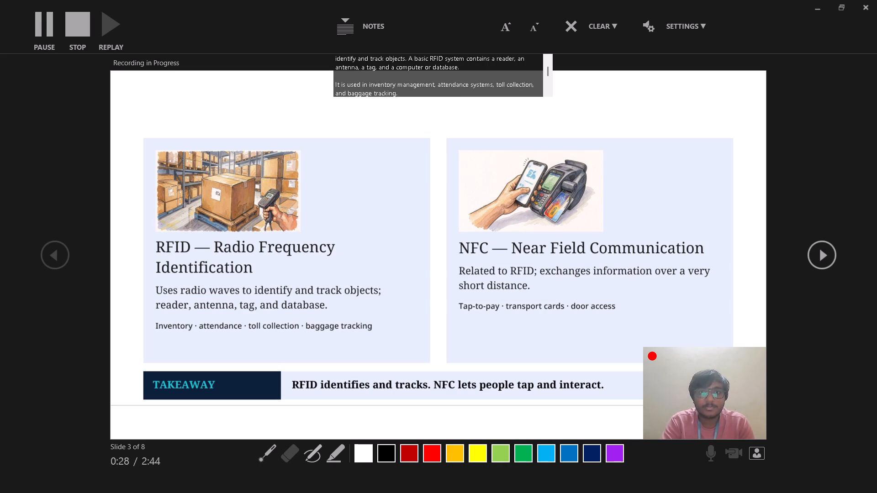
pyautogui.press('Right')
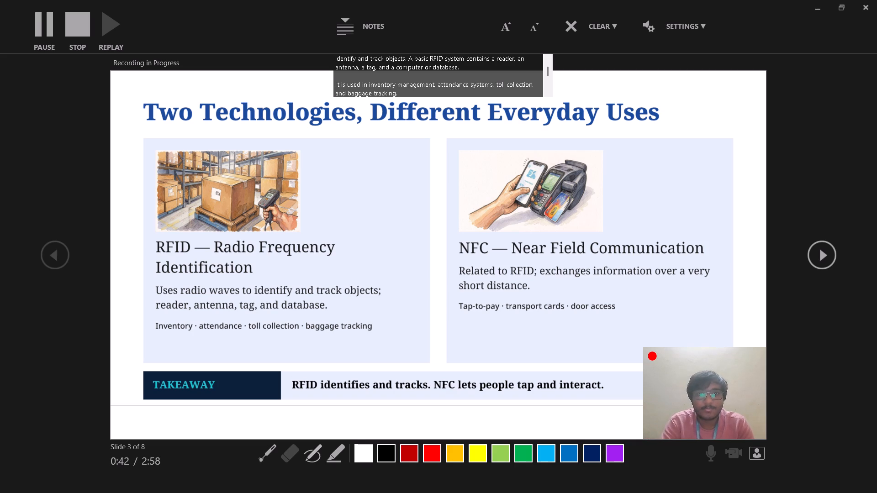
pyautogui.scroll(-1, 423, 75)
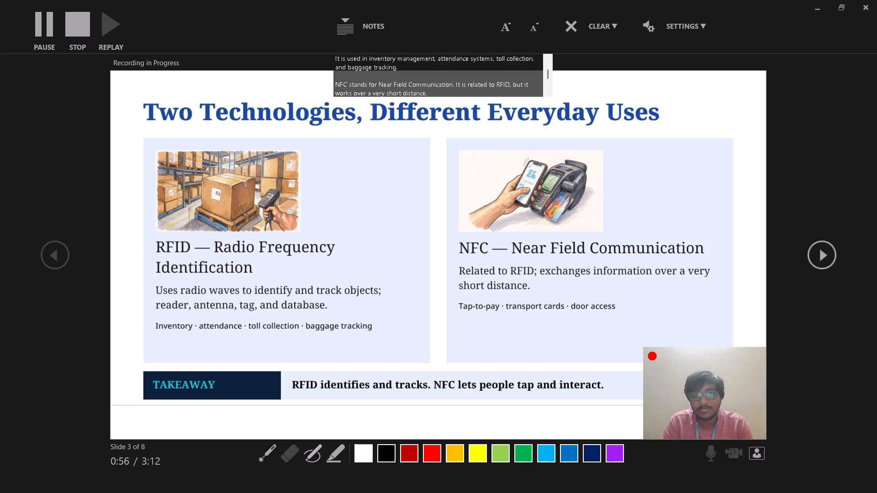
pyautogui.scroll(-1, 420, 74)
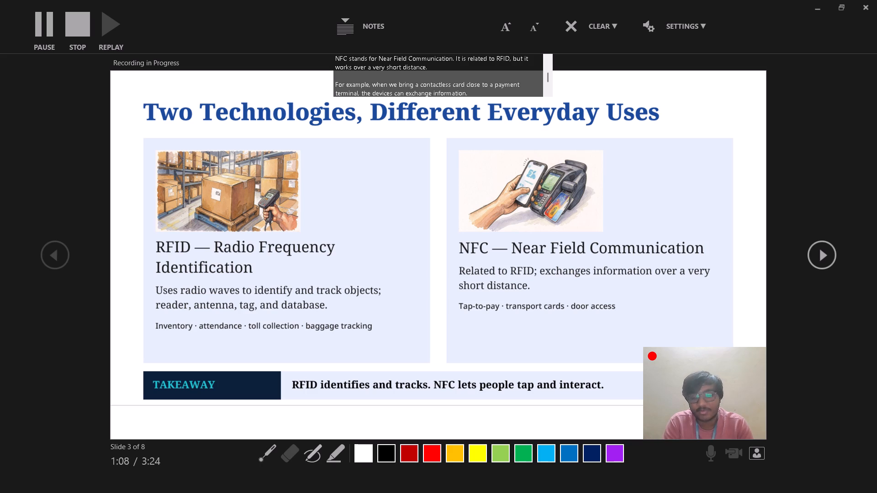
pyautogui.scroll(-1, 418, 74)
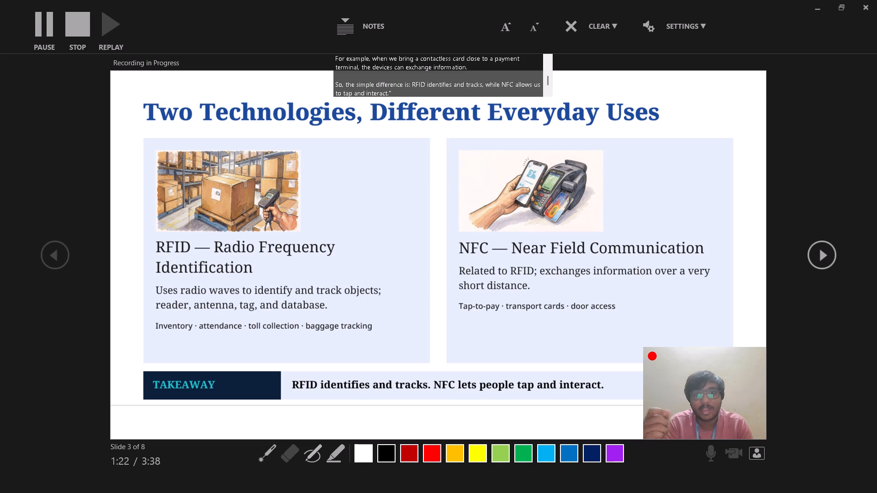
pyautogui.scroll(-2, 368, 68)
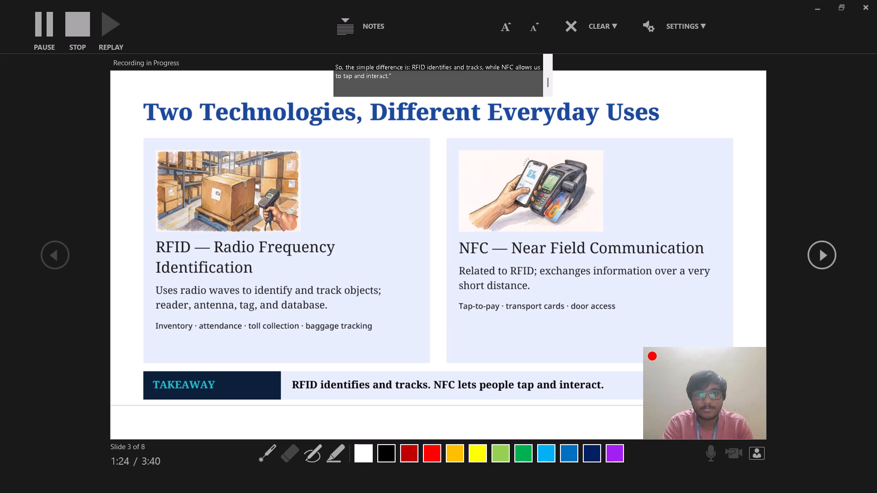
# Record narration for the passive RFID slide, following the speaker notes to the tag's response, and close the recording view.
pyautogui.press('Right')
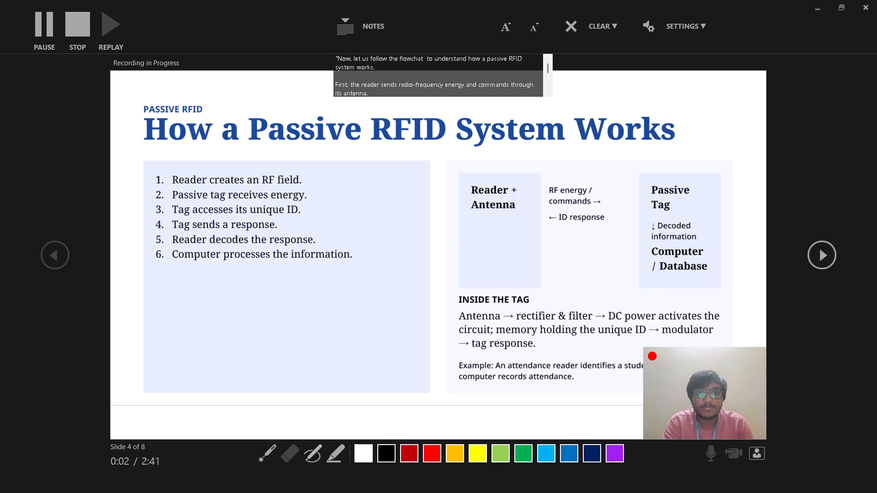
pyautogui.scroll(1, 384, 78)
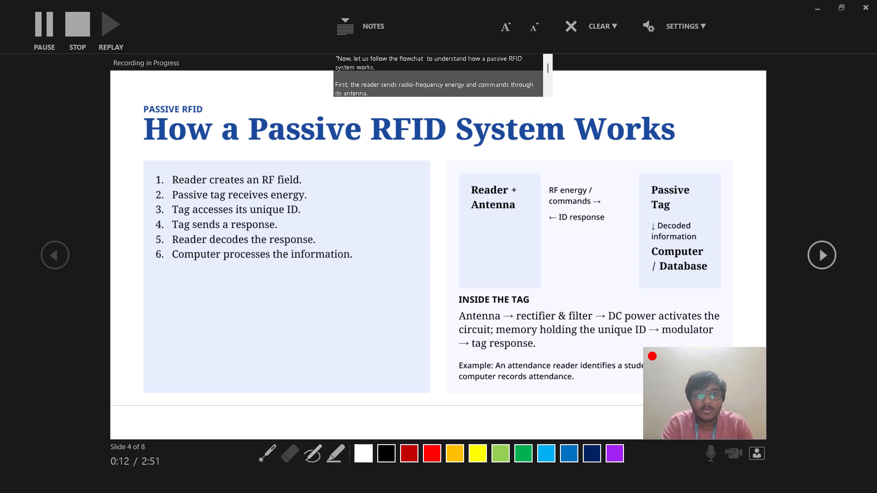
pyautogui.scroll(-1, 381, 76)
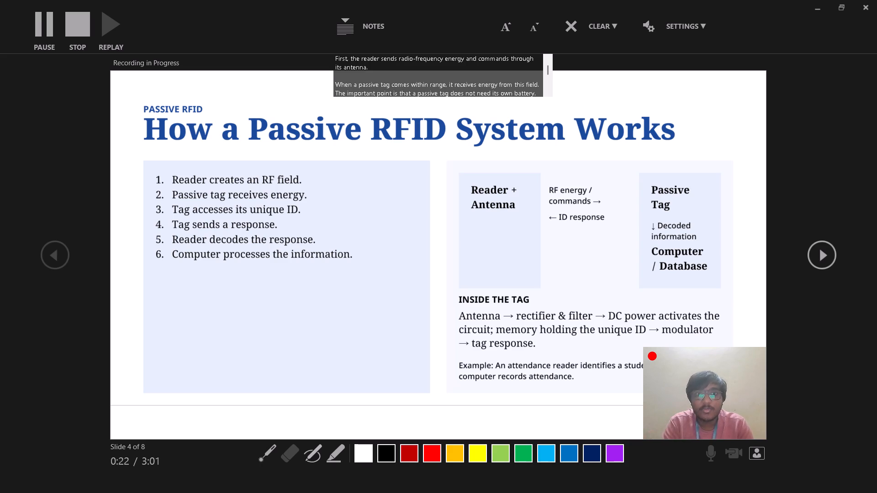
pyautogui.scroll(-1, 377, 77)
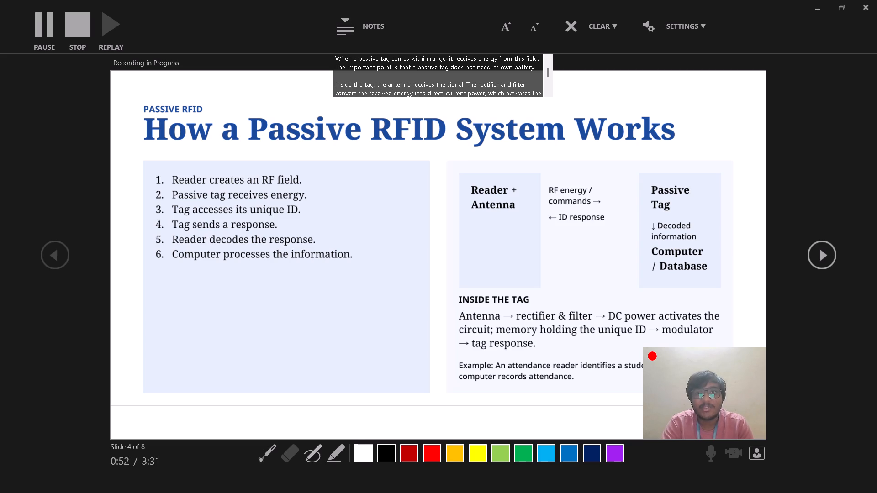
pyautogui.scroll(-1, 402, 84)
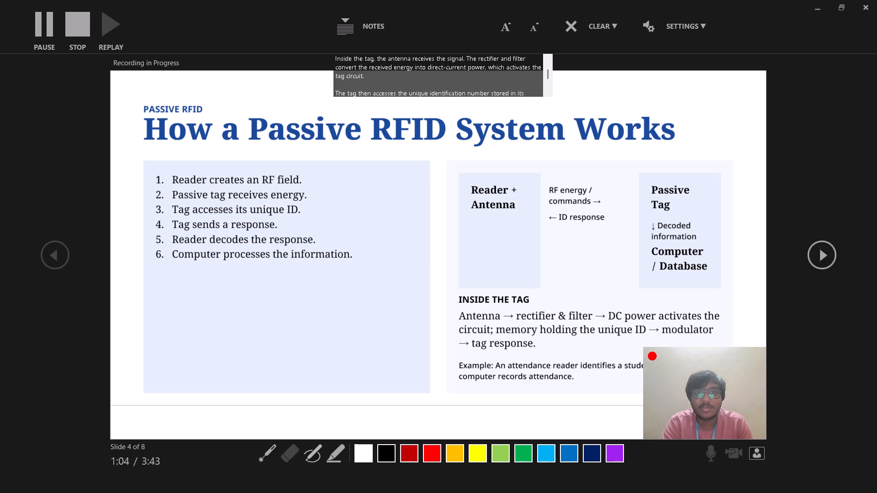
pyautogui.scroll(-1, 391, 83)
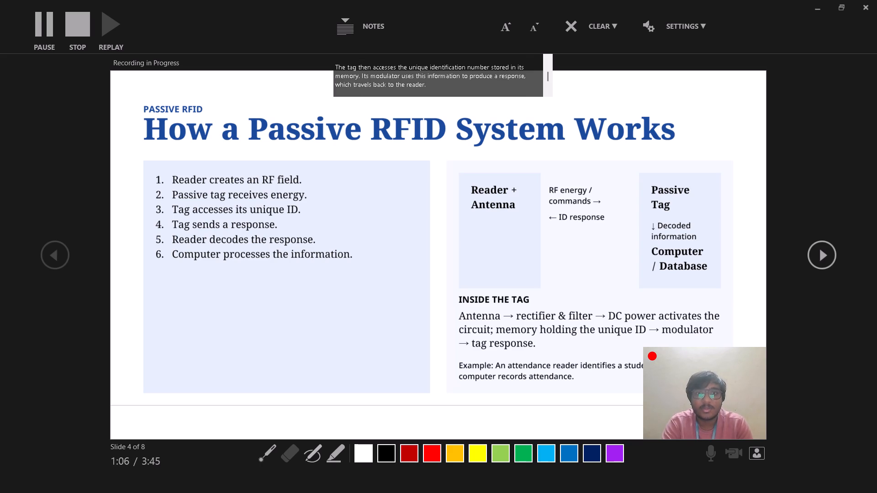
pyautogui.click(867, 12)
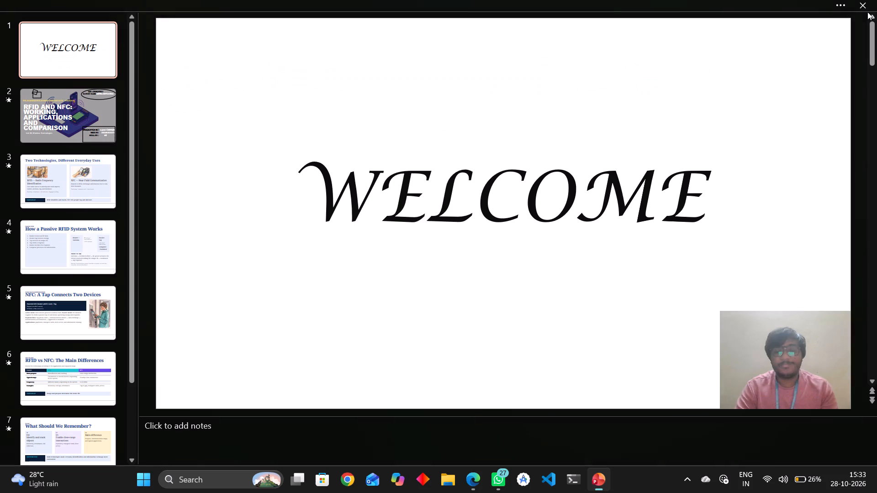
# Delete the recorded camera clip from slide 4, How a Passive RFID System Works.
pyautogui.click(109, 254)
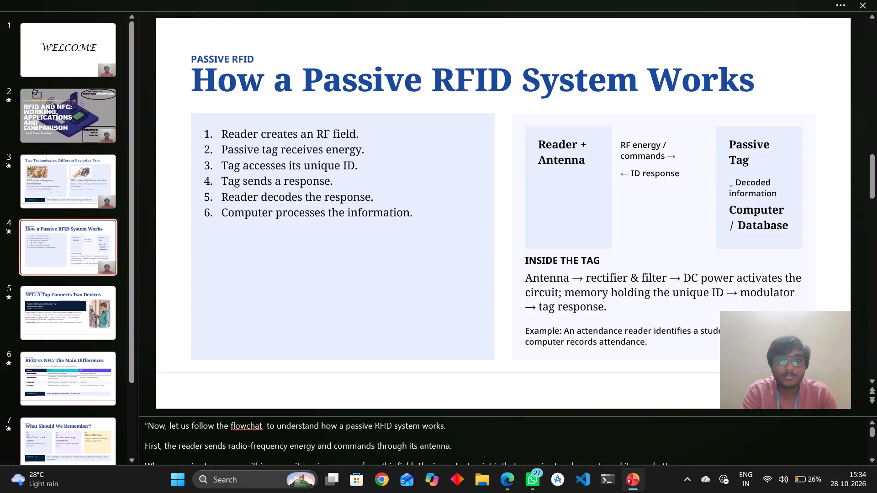
pyautogui.click(760, 328)
pyautogui.press('BackSpace')
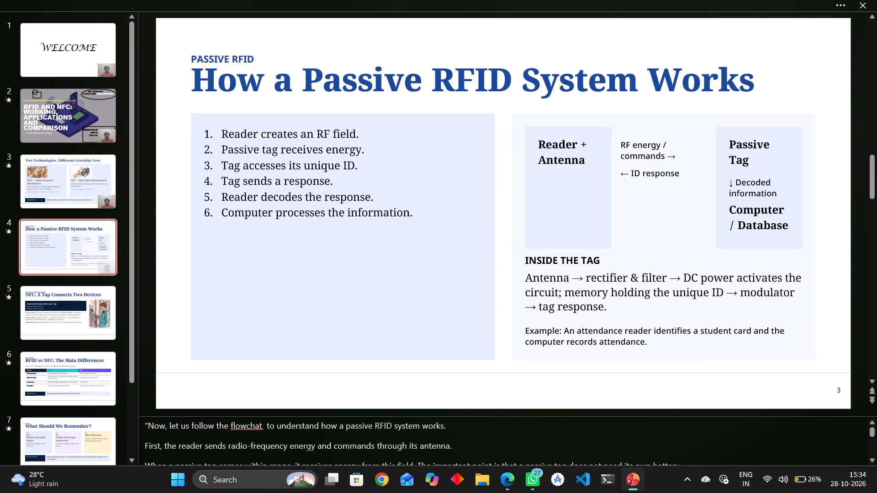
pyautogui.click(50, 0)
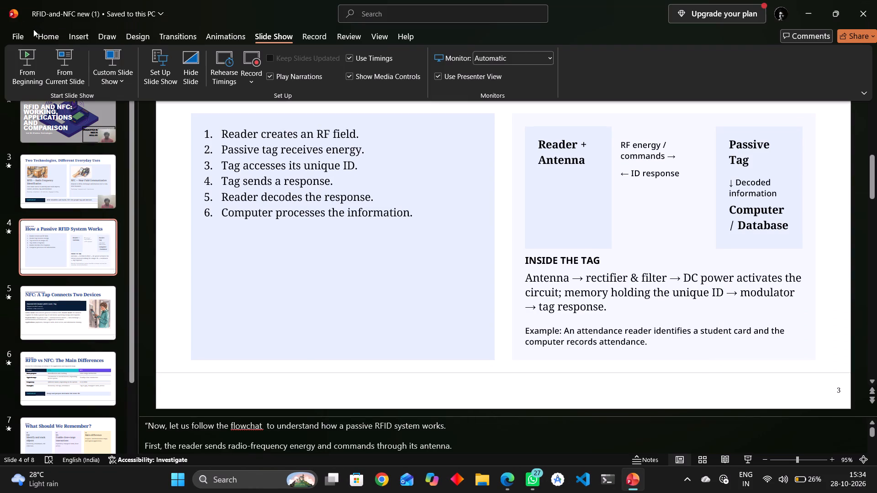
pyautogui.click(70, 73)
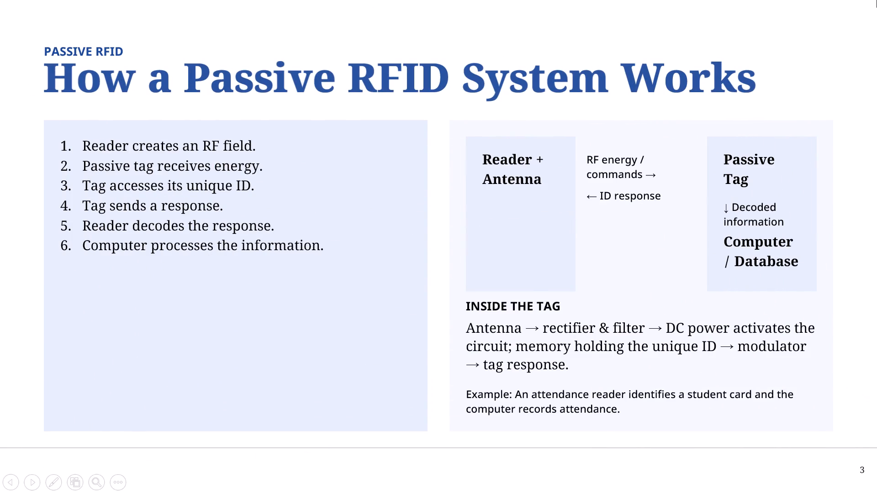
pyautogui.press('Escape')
# Open the recording view from slide 4 with speaker notes shown and rehearse the passive RFID notes through to the end.
pyautogui.click(54, 238)
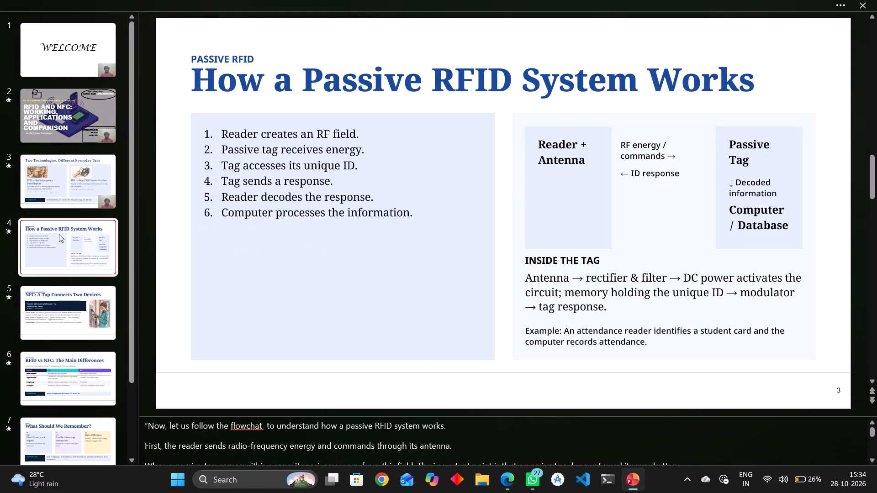
pyautogui.click(259, 0)
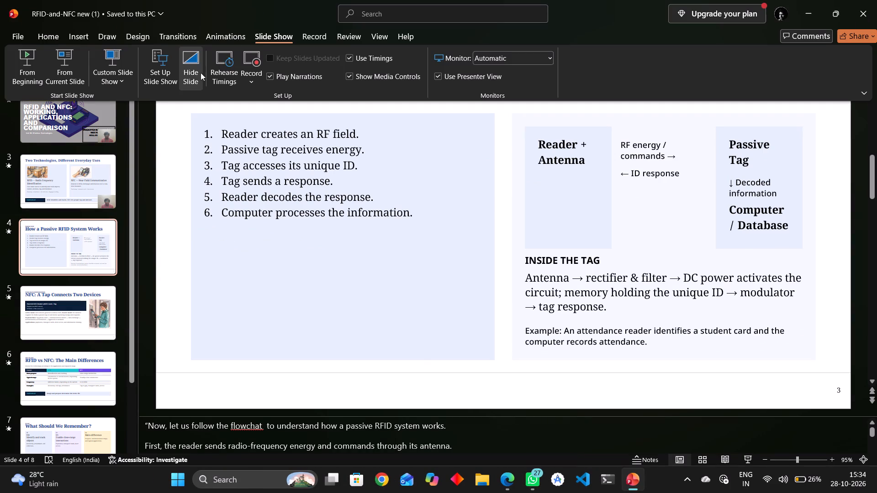
pyautogui.click(244, 74)
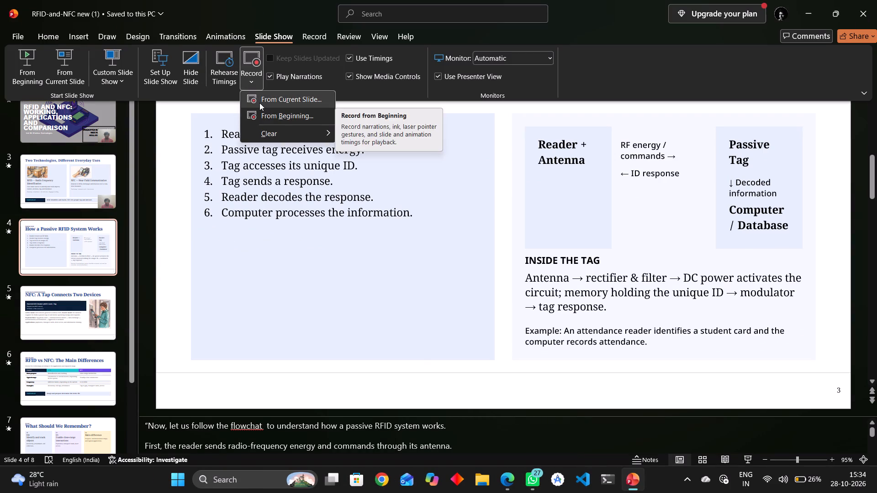
pyautogui.click(259, 102)
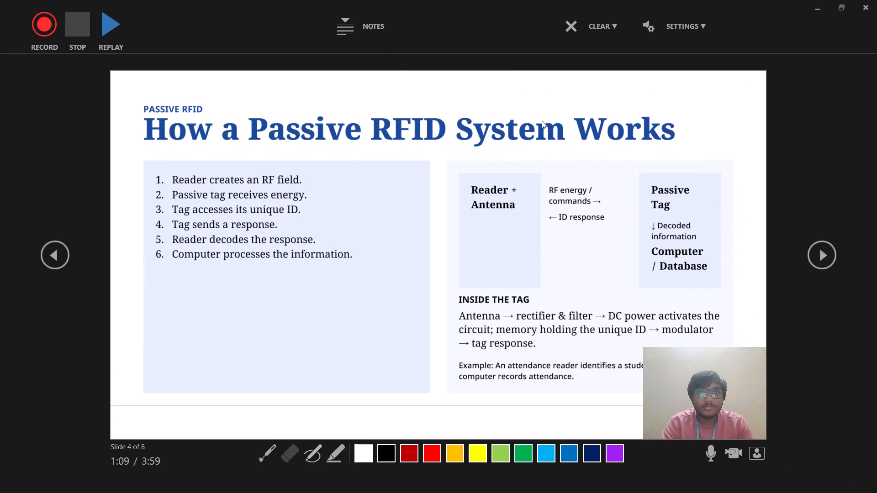
pyautogui.click(361, 26)
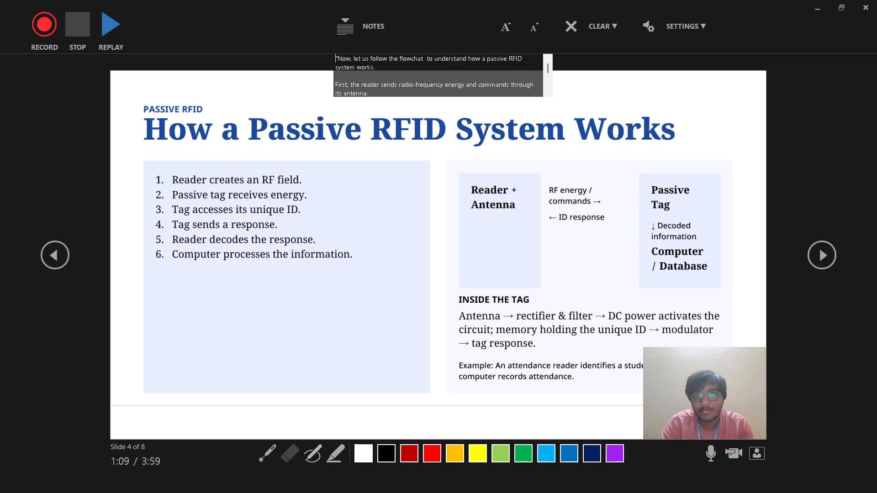
pyautogui.scroll(-1, 432, 75)
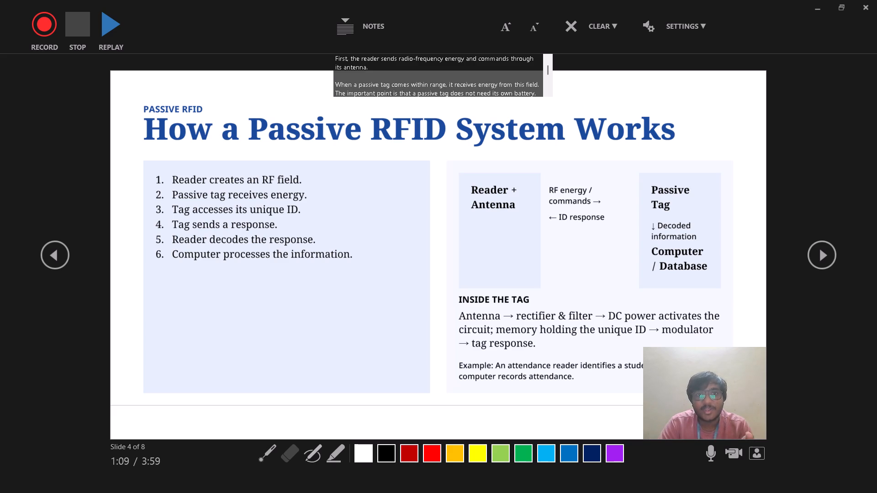
pyautogui.scroll(-1, 432, 76)
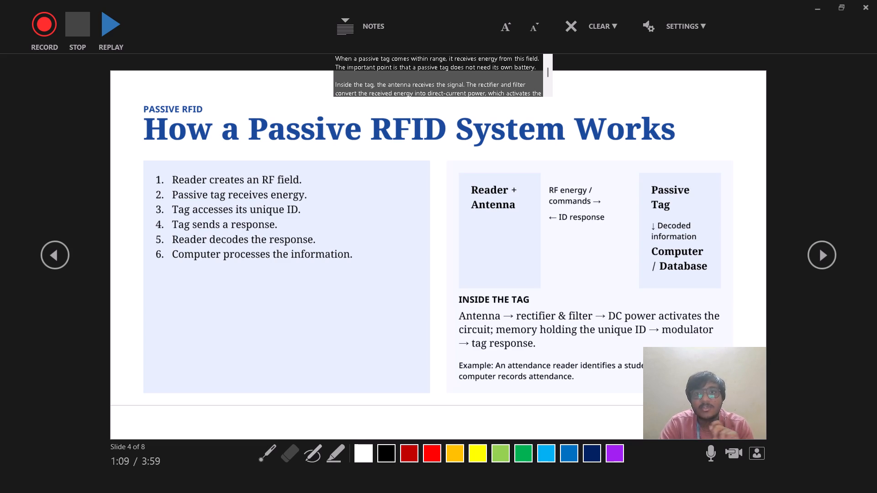
pyautogui.scroll(-1, 413, 80)
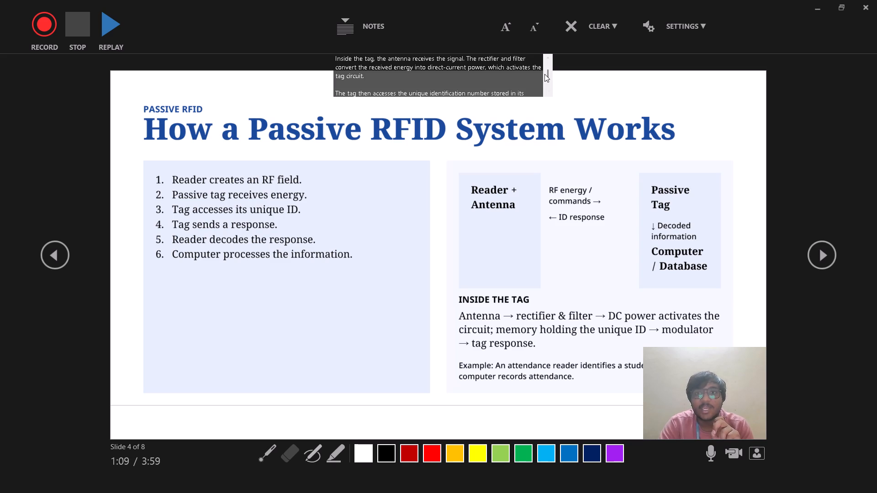
pyautogui.scroll(-1, 378, 87)
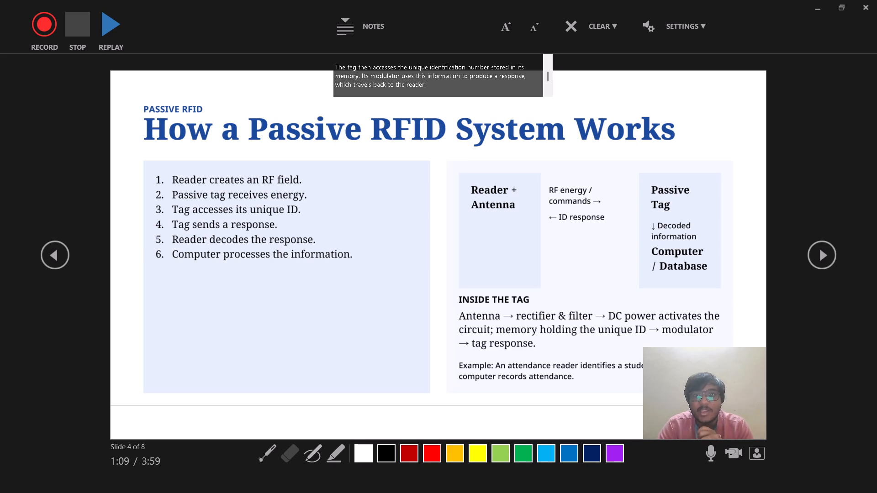
pyautogui.scroll(-1, 370, 79)
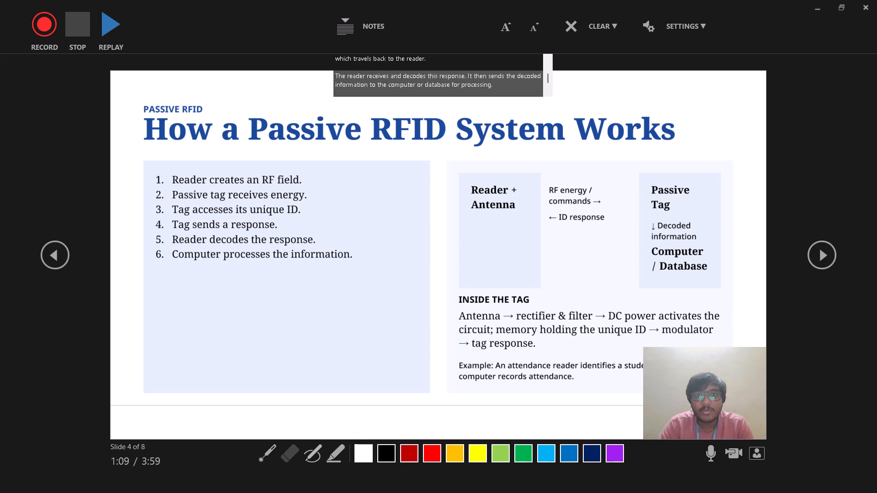
pyautogui.scroll(-1, 411, 91)
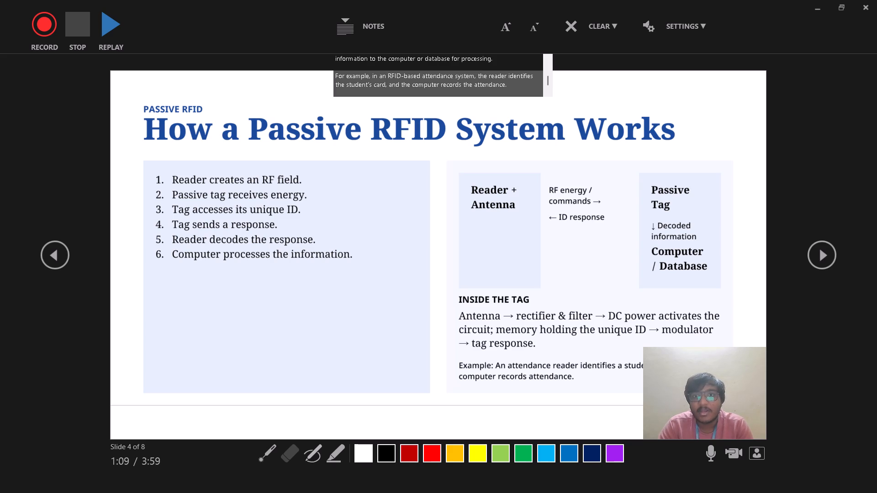
pyautogui.scroll(-1, 374, 87)
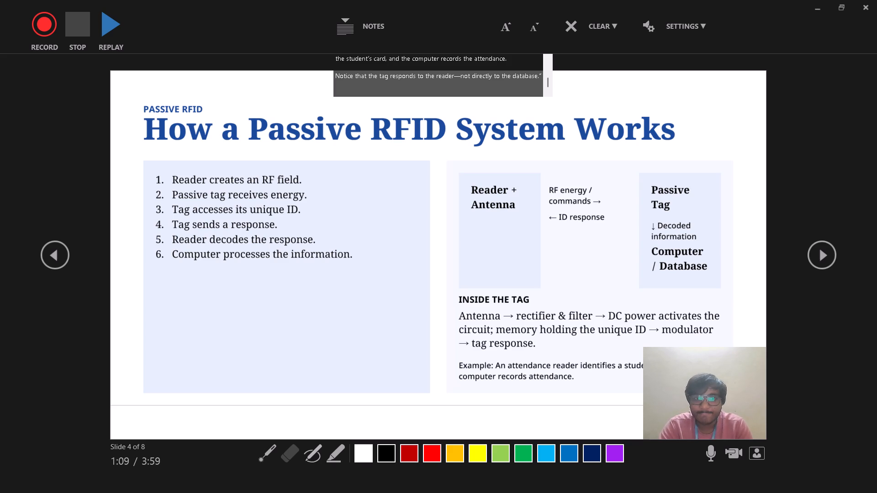
pyautogui.scroll(-1, 473, 84)
# Check slides 3 to 5 in the recording view, replay slide 4, and close the recording view.
pyautogui.press('Right')
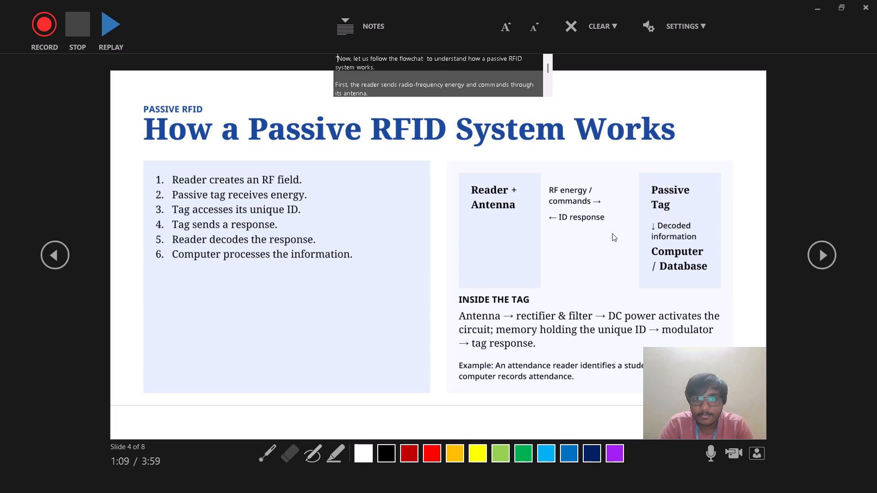
pyautogui.scroll(-1, 612, 232)
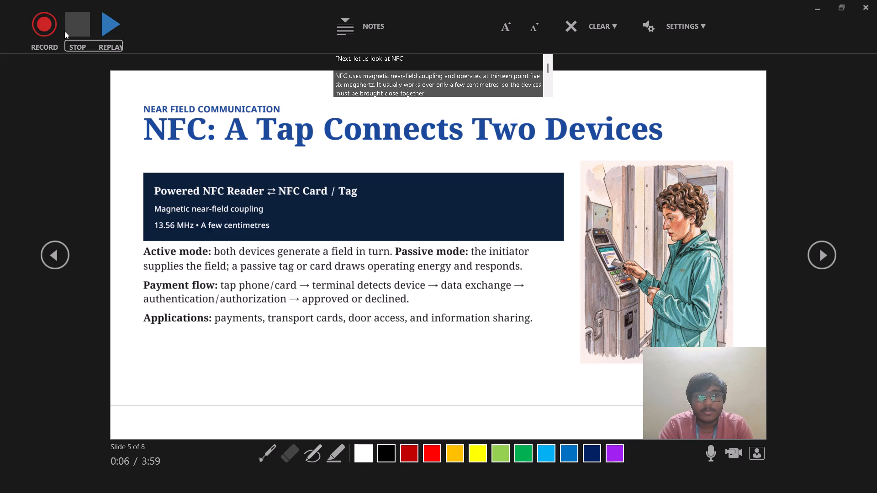
pyautogui.click(64, 249)
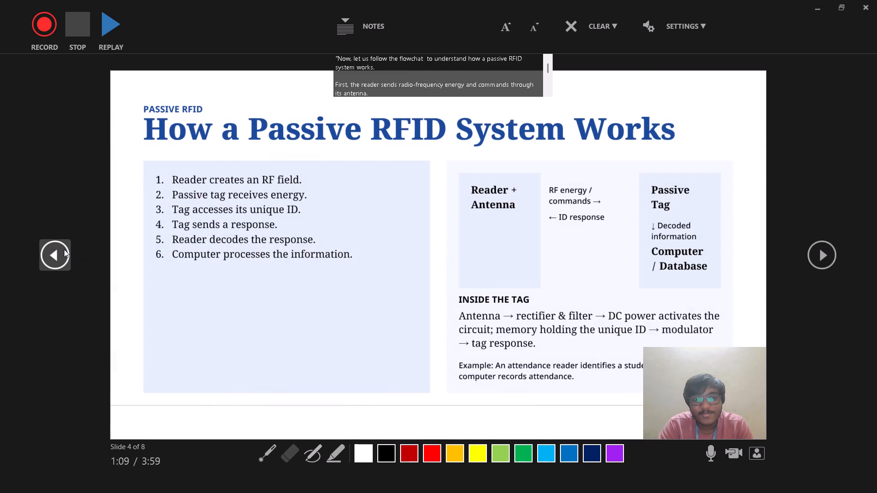
pyautogui.click(64, 249)
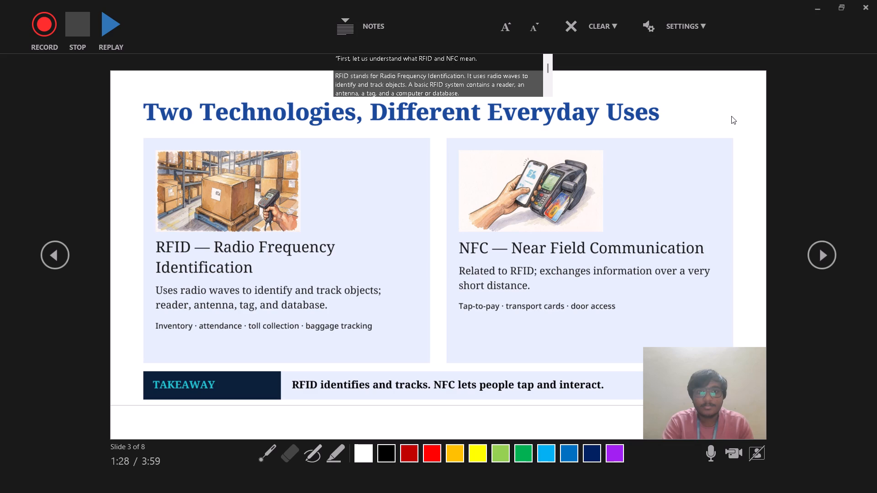
pyautogui.click(821, 246)
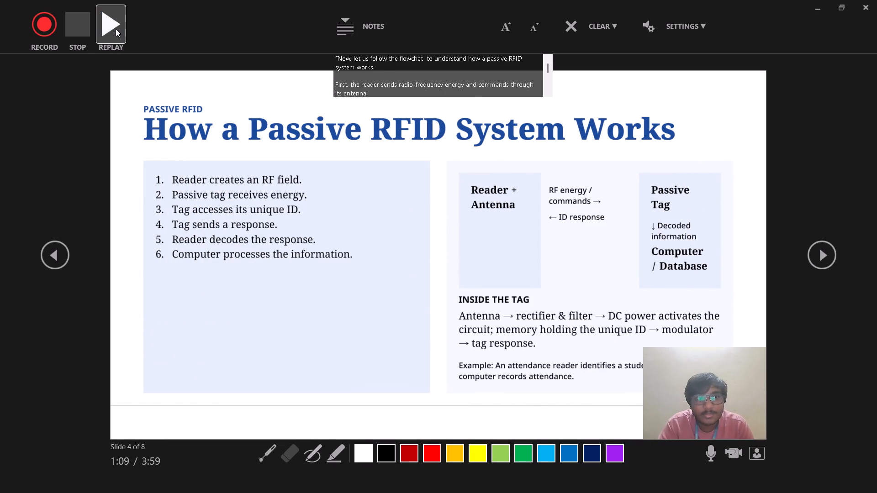
pyautogui.click(107, 26)
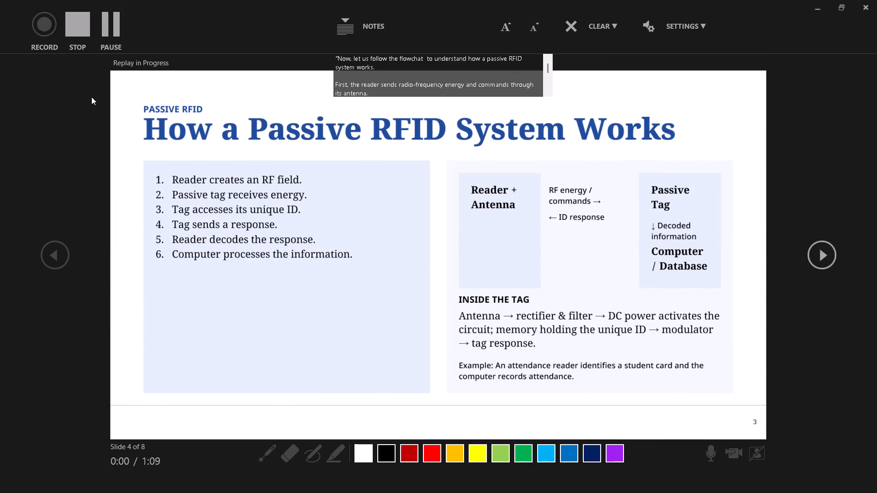
pyautogui.click(871, 8)
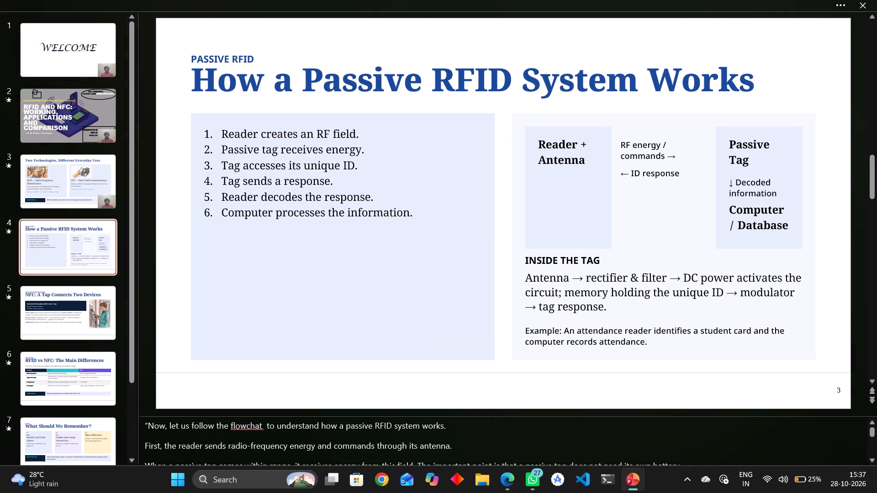
# Open the recording view from slide 4, How a Passive RFID System Works, with the speaker notes shown from their beginning.
pyautogui.click(94, 249)
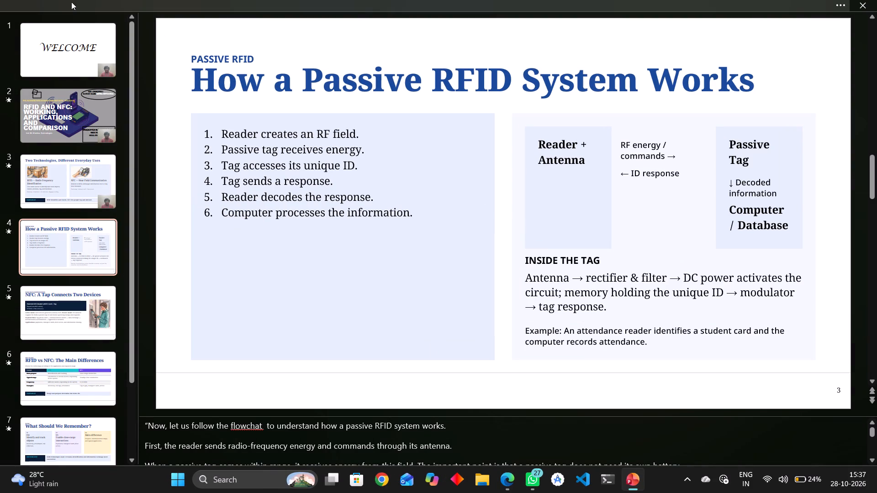
pyautogui.click(71, 2)
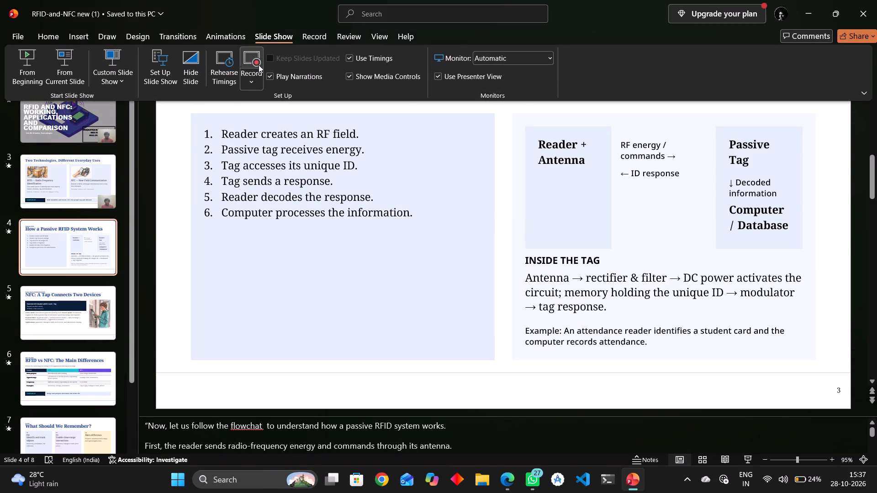
pyautogui.click(259, 65)
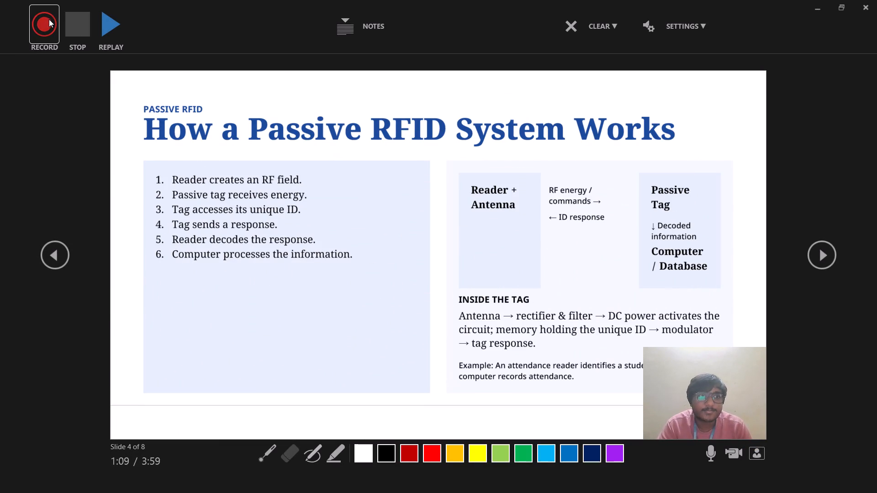
pyautogui.click(349, 19)
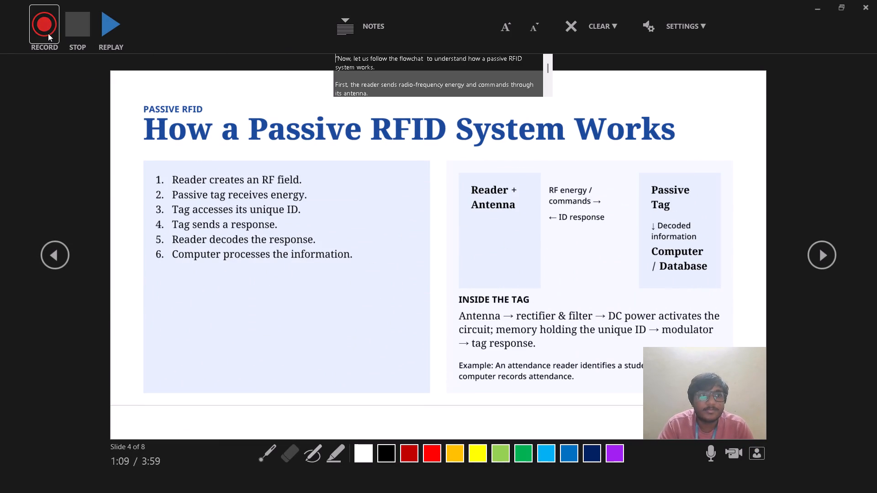
pyautogui.click(437, 81)
pyautogui.click(427, 71)
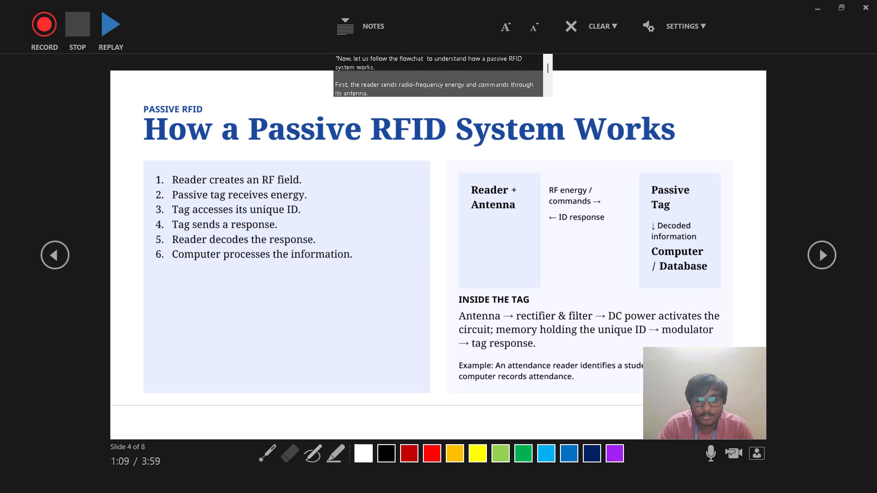
pyautogui.press('Down')
pyautogui.press('BackSpace')
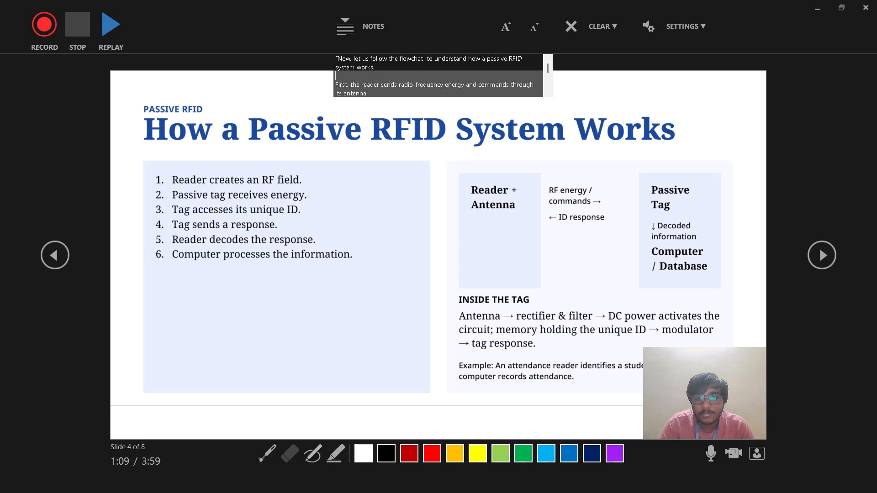
pyautogui.press('Down')
pyautogui.press('Down')
pyautogui.press('Up')
pyautogui.press('Up')
pyautogui.press('Up')
pyautogui.press('Up')
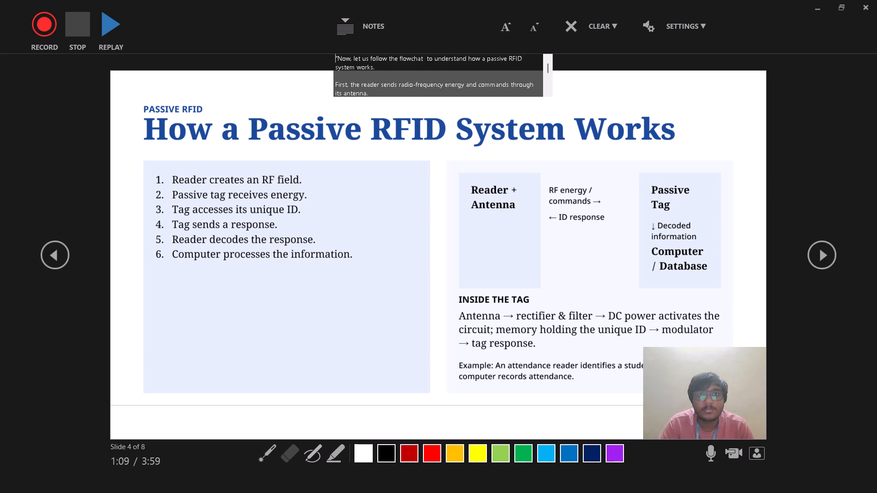
pyautogui.press('Up')
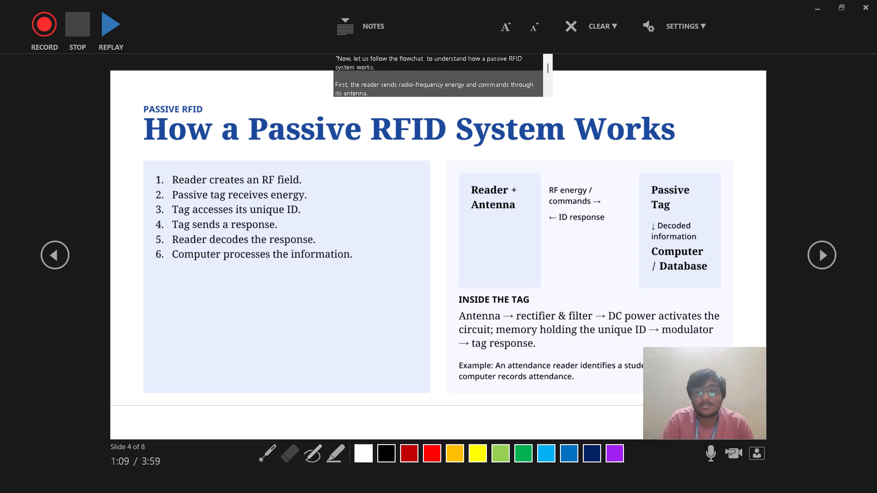
# Record narration and camera video for slide 4, following the passive RFID notes through to the closing line about the tag responding to the reader.
pyautogui.click(45, 22)
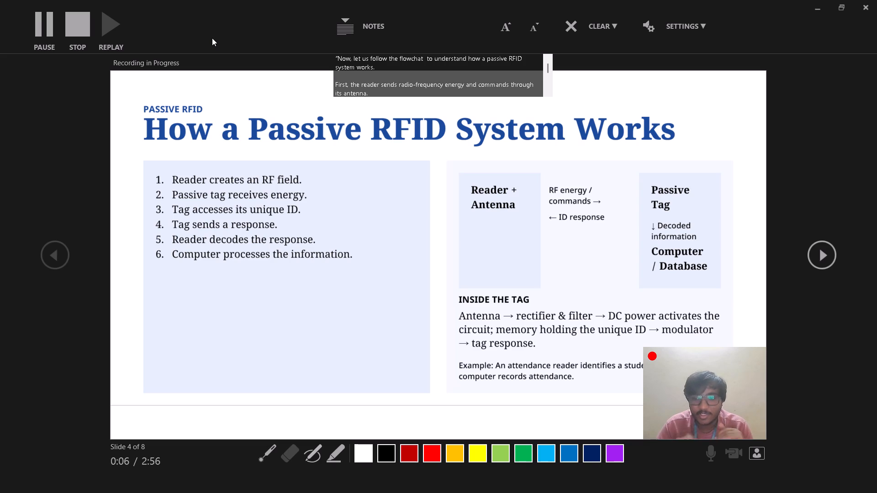
pyautogui.press('Down')
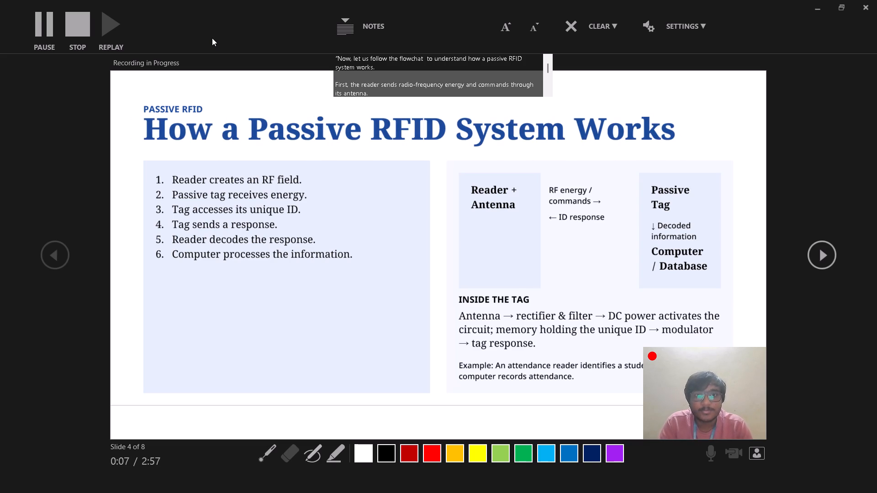
pyautogui.click(361, 73)
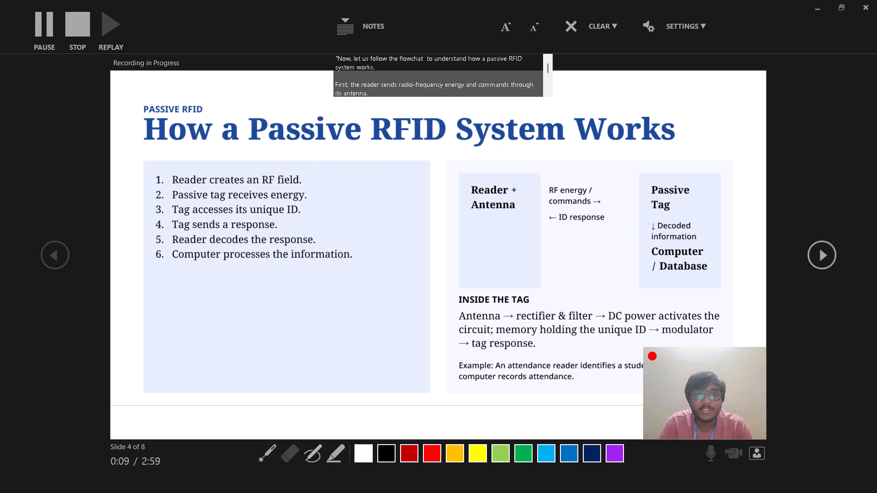
pyautogui.press('Down')
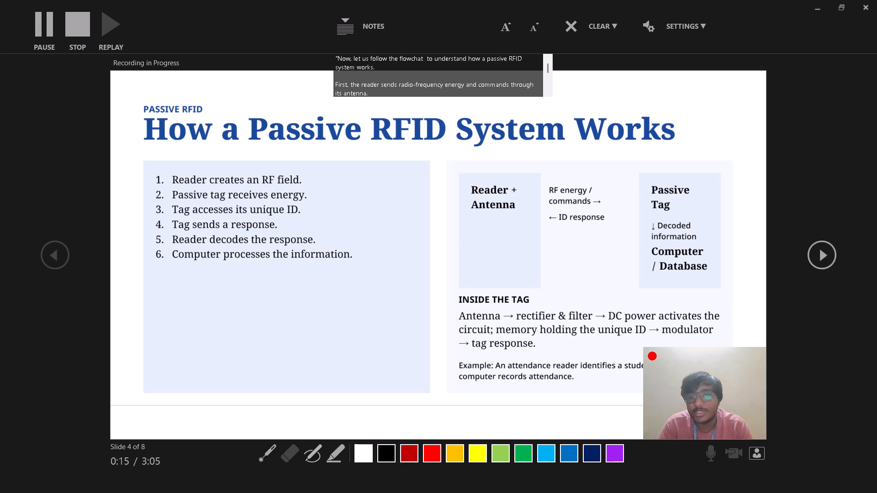
pyautogui.press('Down')
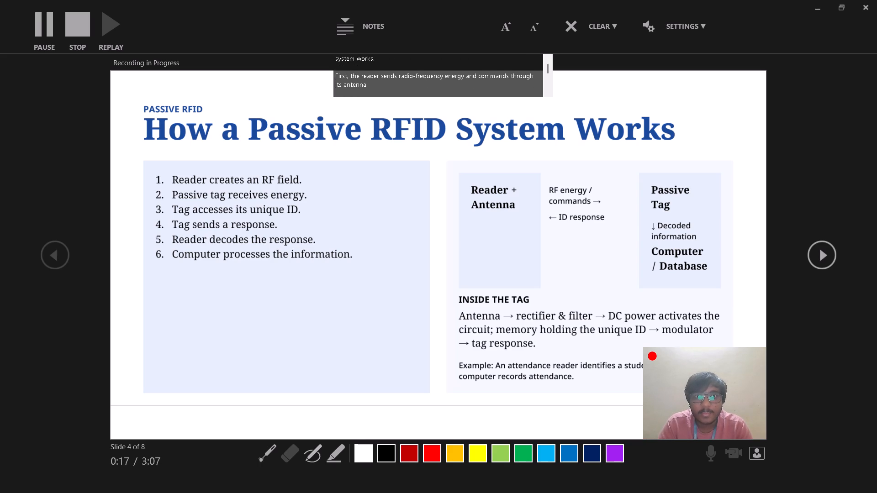
pyautogui.press('Down')
pyautogui.press('Down')
pyautogui.press('Down')
pyautogui.press('Down')
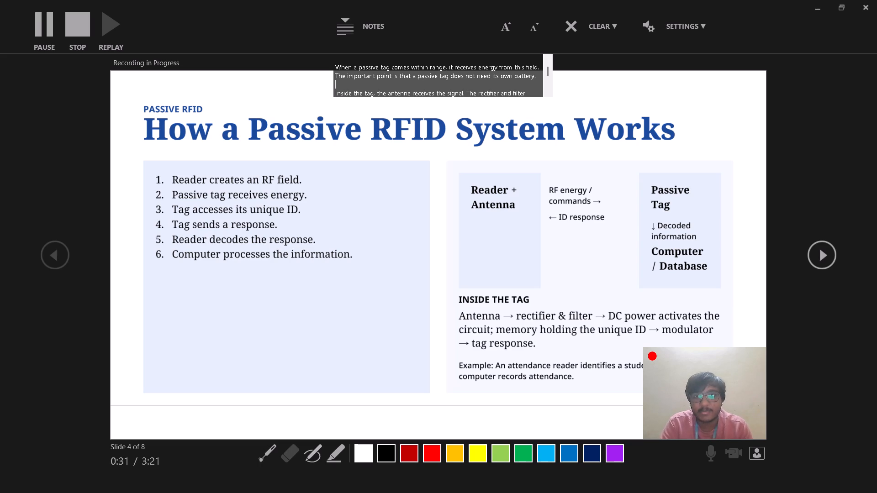
pyautogui.scroll(-1, 363, 78)
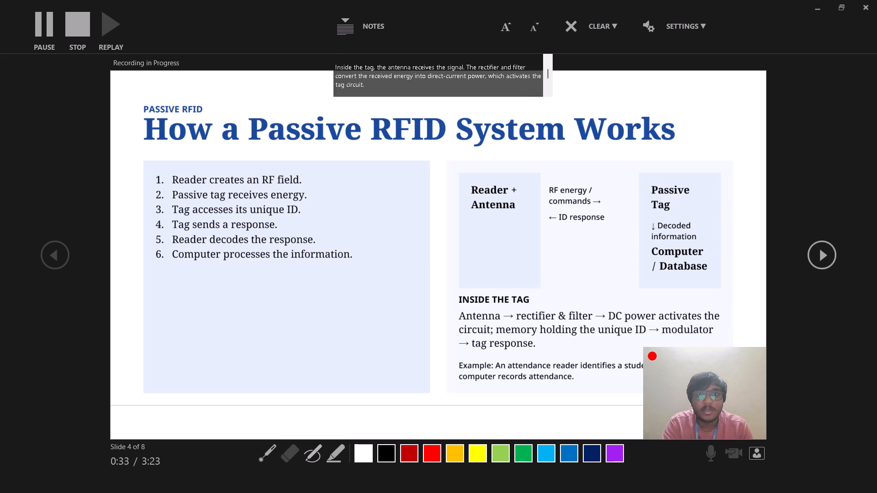
pyautogui.click(351, 74)
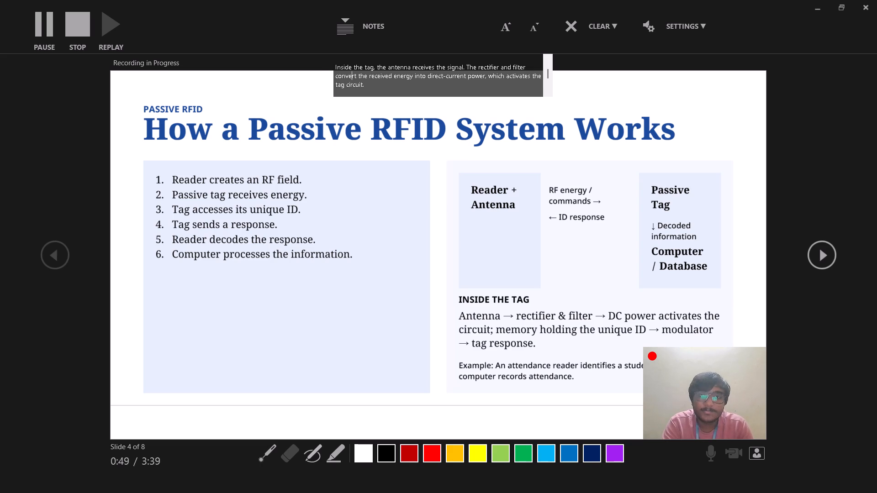
pyautogui.scroll(-1, 406, 81)
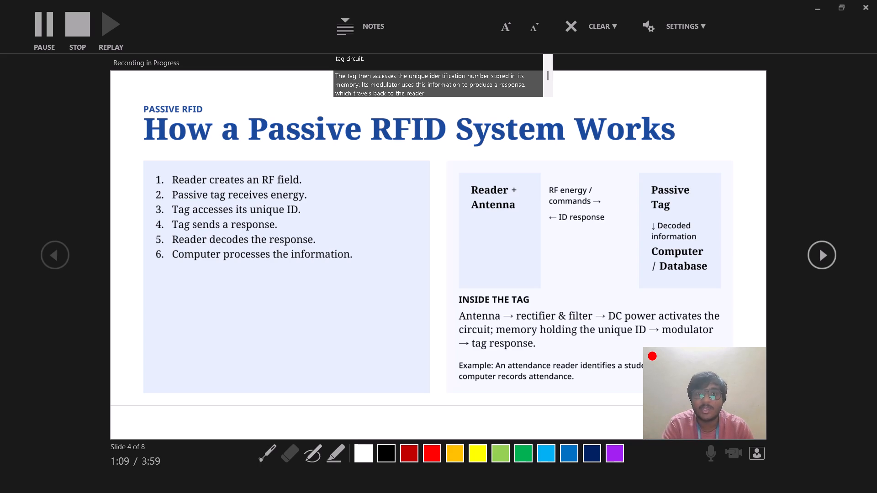
pyautogui.scroll(-1, 379, 83)
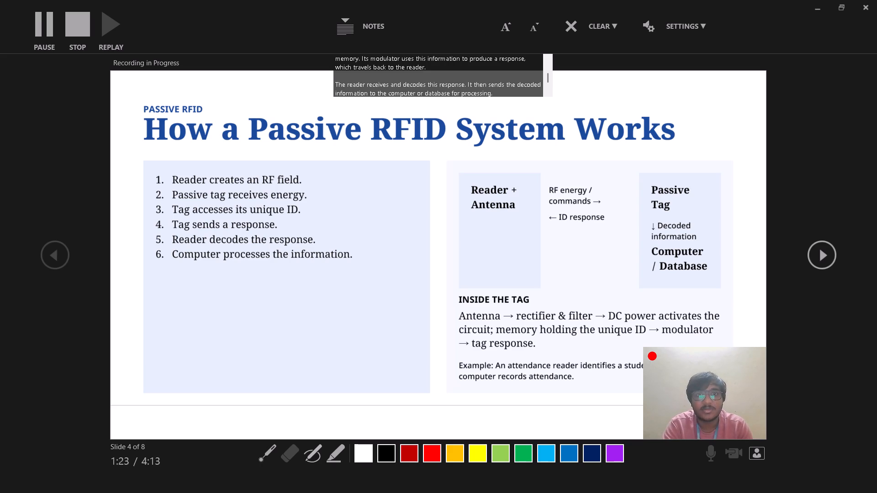
pyautogui.scroll(-1, 375, 85)
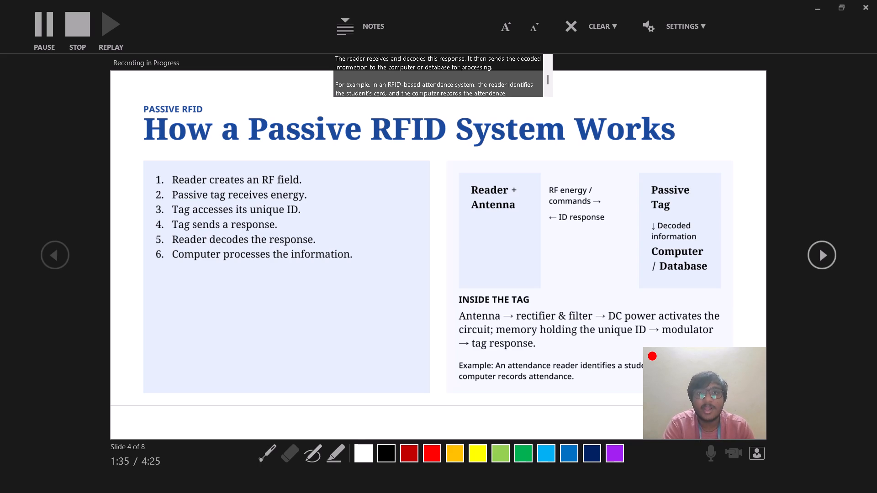
pyautogui.scroll(-1, 448, 80)
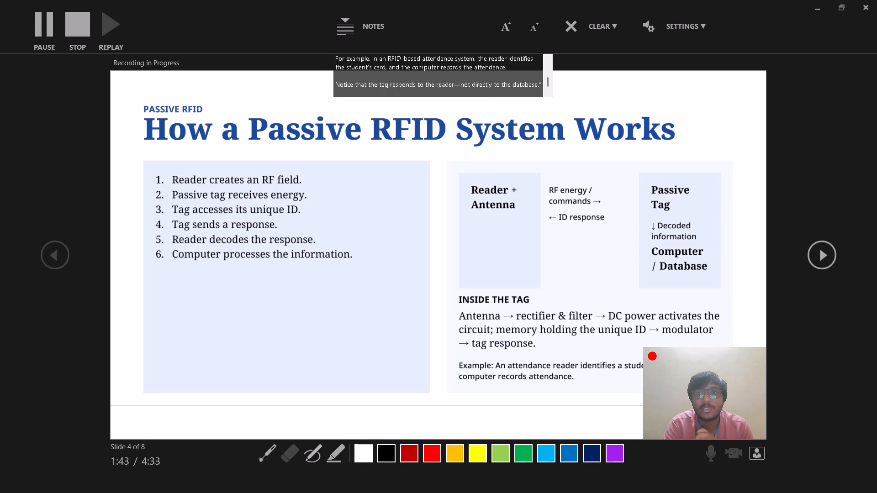
pyautogui.scroll(-3, 384, 83)
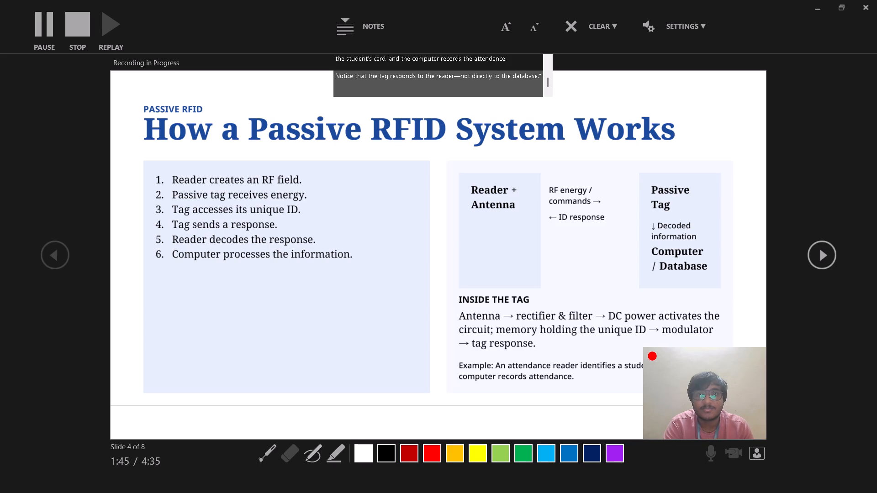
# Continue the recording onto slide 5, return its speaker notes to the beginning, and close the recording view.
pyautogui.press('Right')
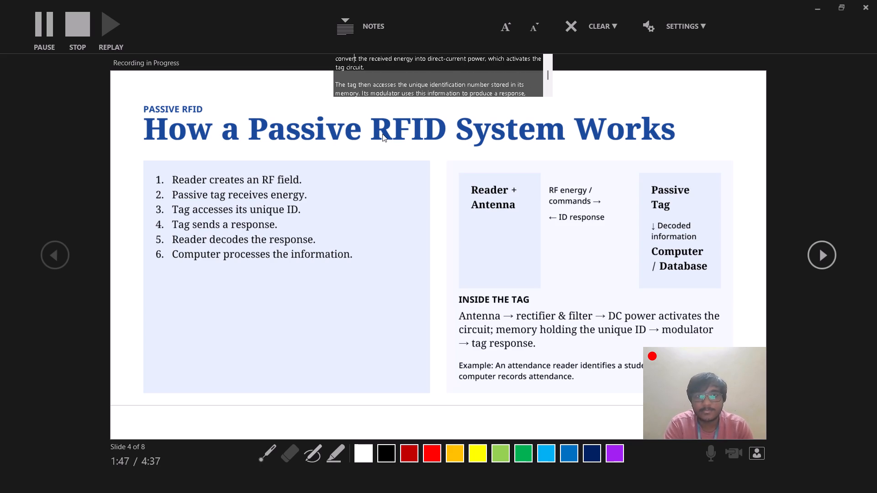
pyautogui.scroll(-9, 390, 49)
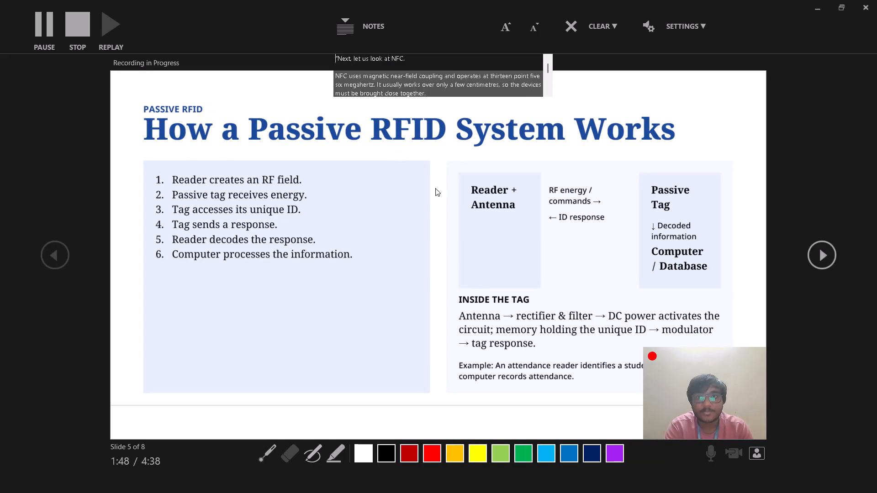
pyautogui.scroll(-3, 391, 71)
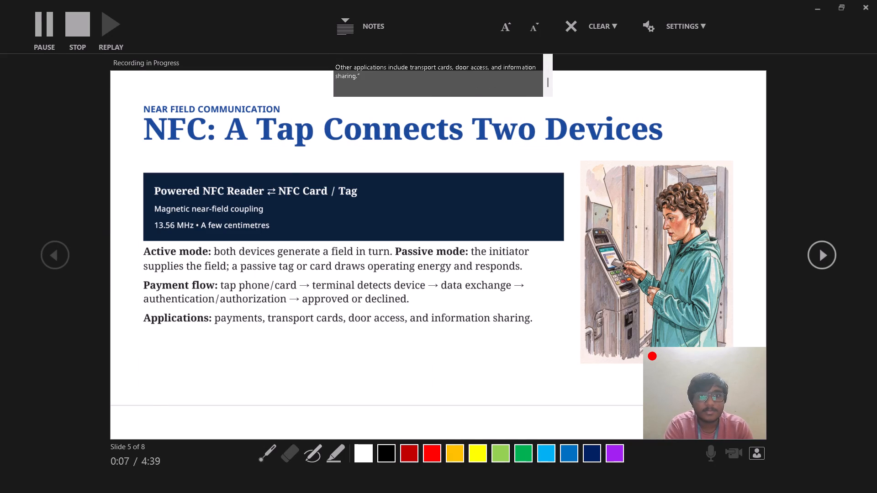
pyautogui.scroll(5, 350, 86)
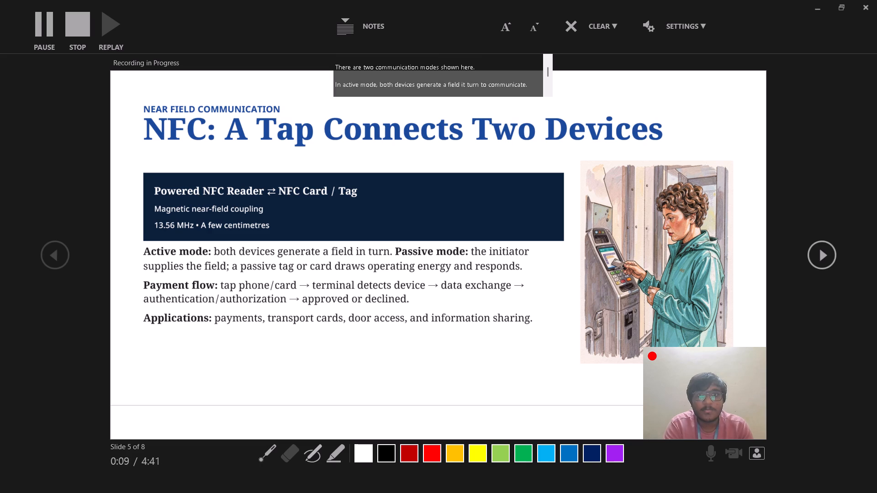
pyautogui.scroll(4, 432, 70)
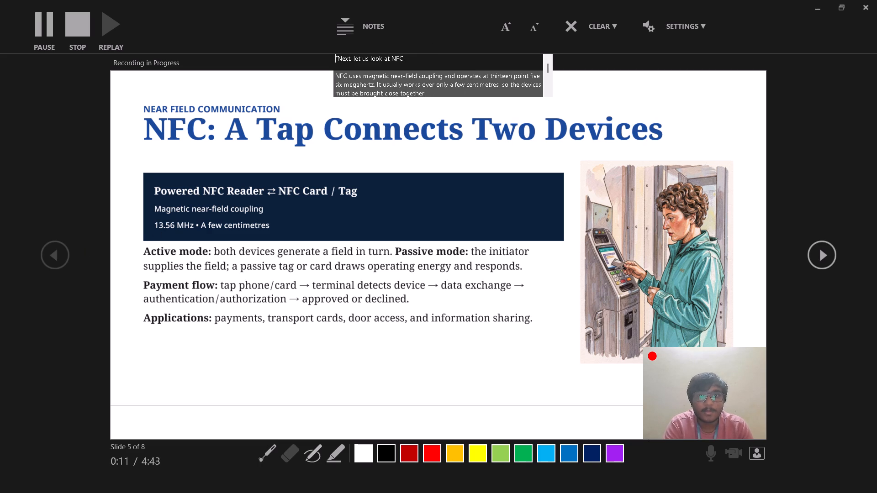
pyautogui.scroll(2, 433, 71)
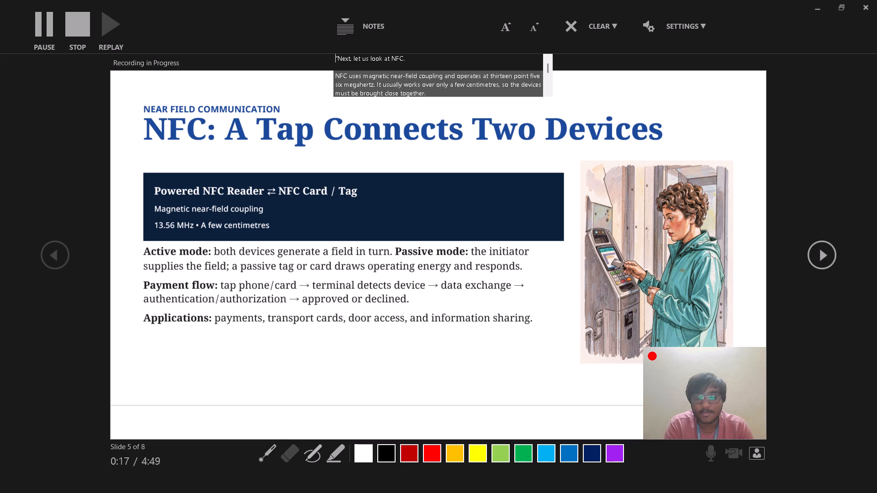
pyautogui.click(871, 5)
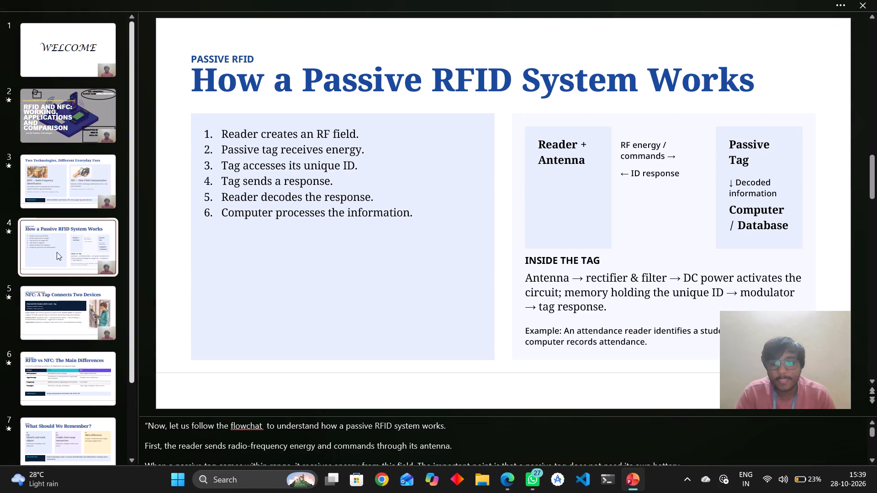
# Play back the recorded camera clip on slide 5, NFC: A Tap Connects Two Devices, and delete it.
pyautogui.click(57, 252)
pyautogui.click(61, 288)
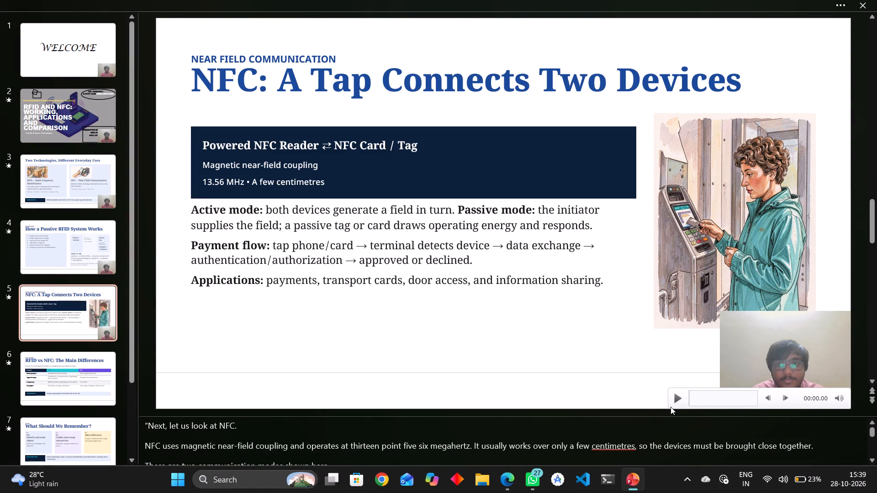
pyautogui.click(673, 402)
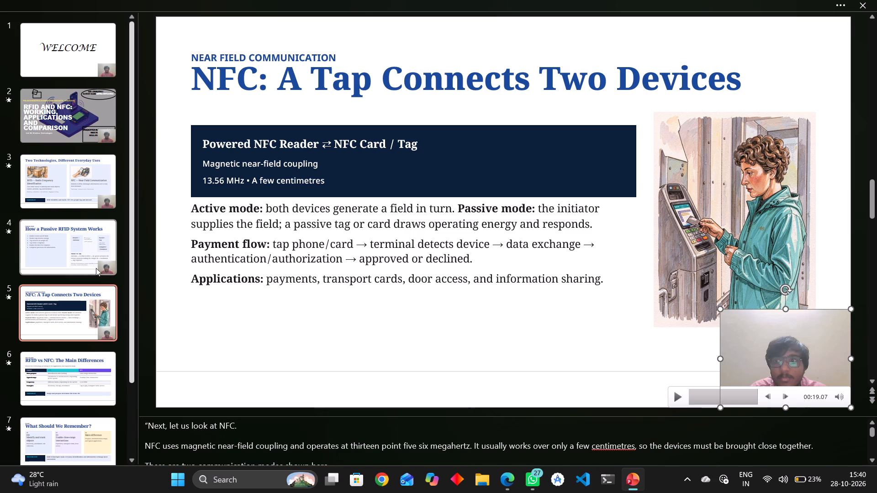
pyautogui.click(106, 303)
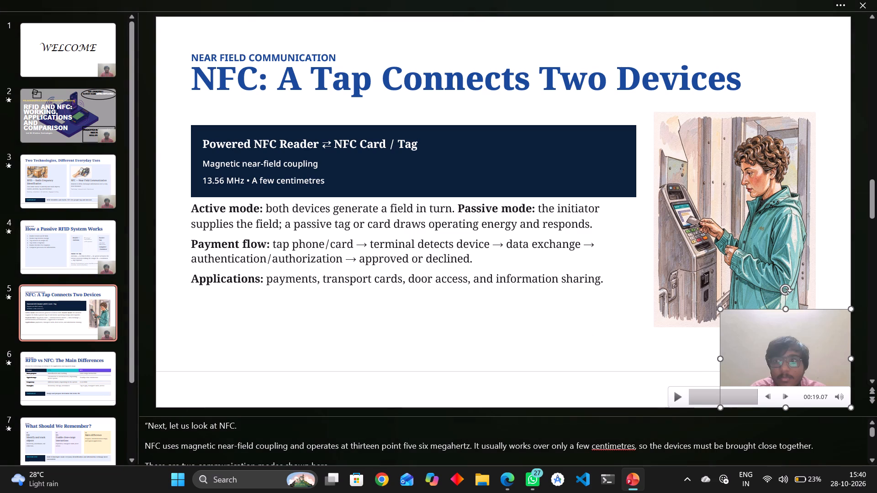
pyautogui.click(779, 361)
pyautogui.press('BackSpace')
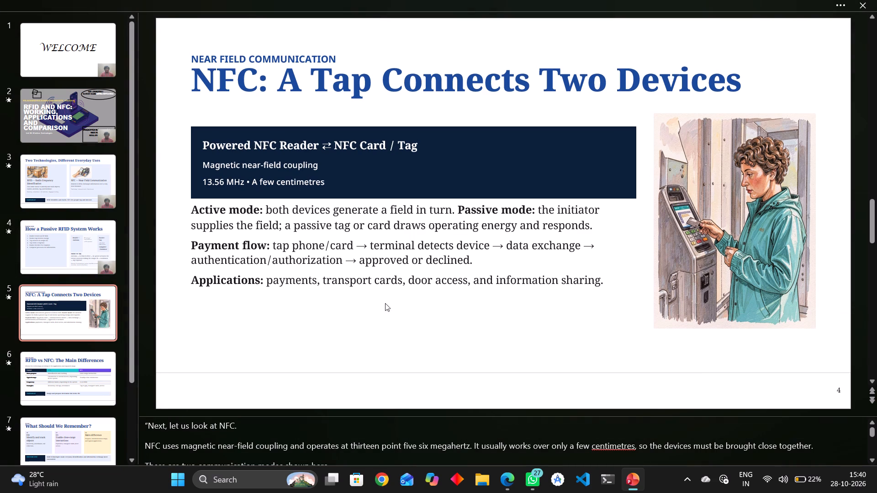
# Play back the opening of the recorded camera clip on slide 4 and go to slide 5.
pyautogui.click(61, 258)
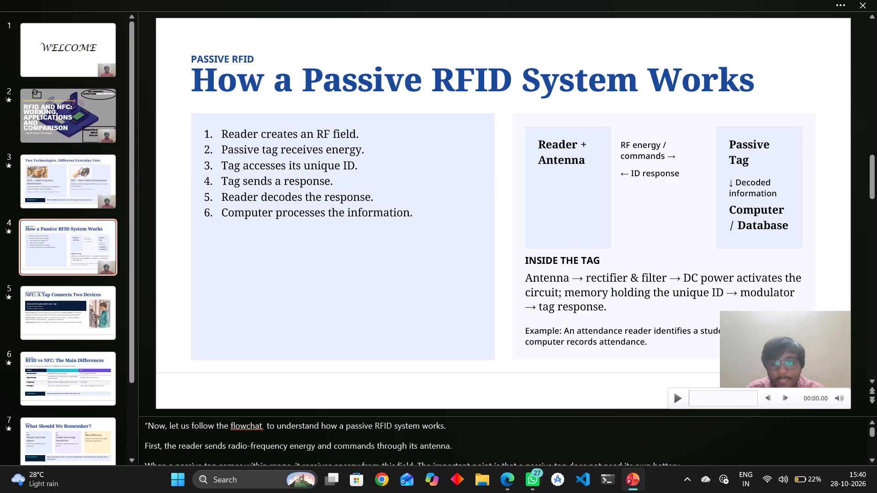
pyautogui.click(679, 401)
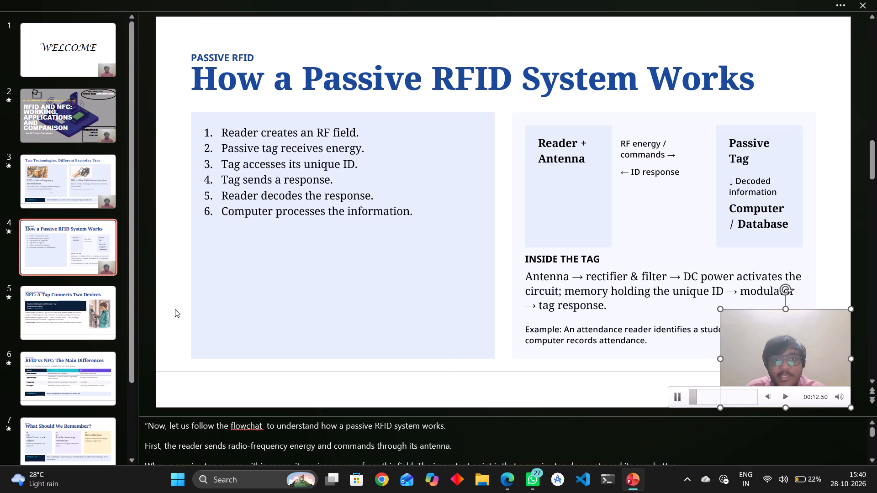
pyautogui.click(88, 293)
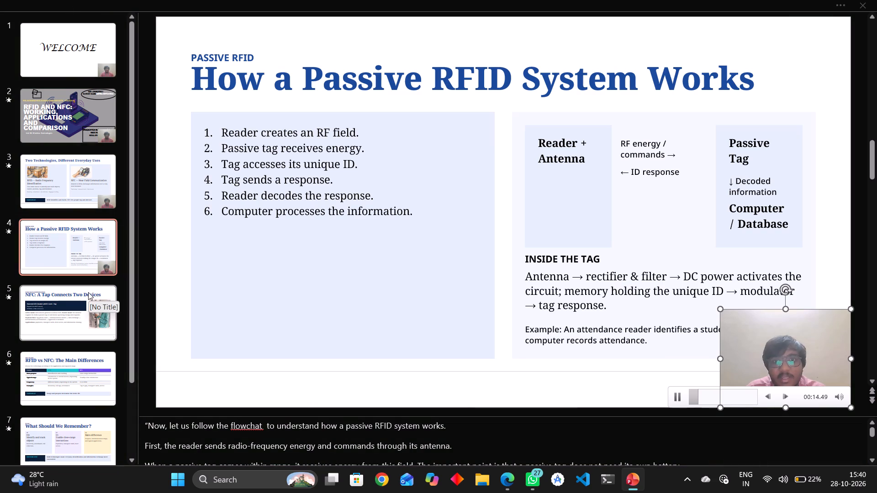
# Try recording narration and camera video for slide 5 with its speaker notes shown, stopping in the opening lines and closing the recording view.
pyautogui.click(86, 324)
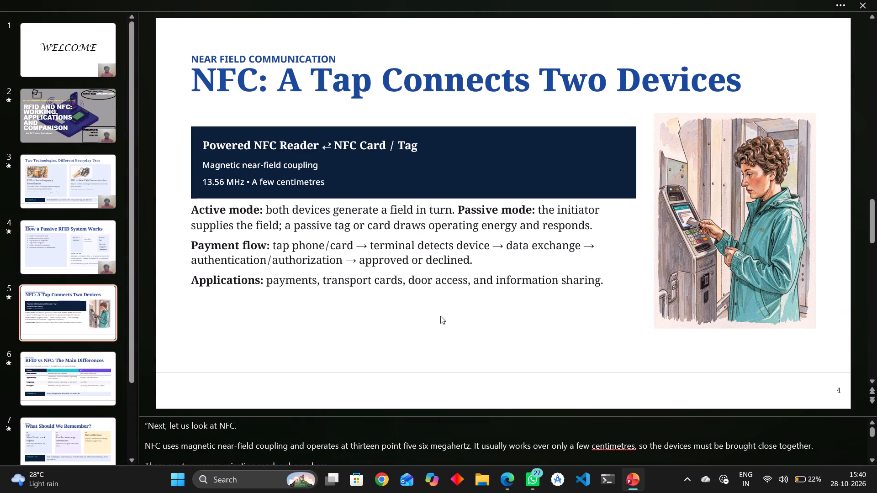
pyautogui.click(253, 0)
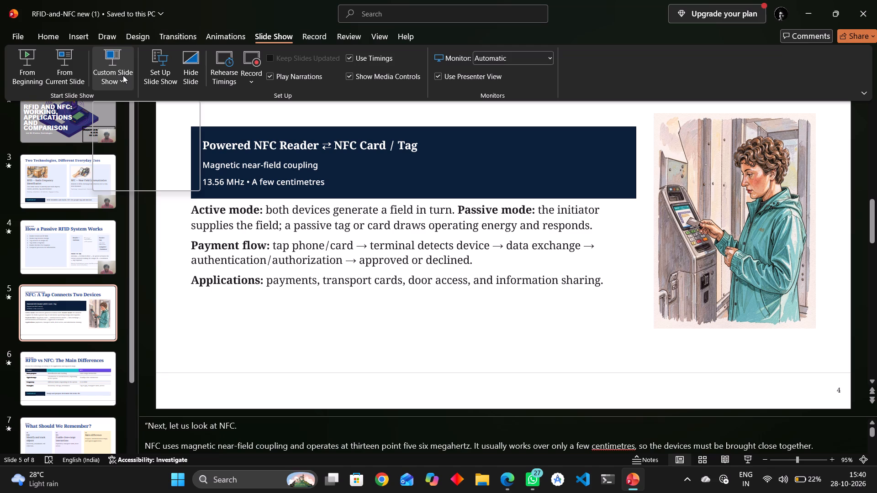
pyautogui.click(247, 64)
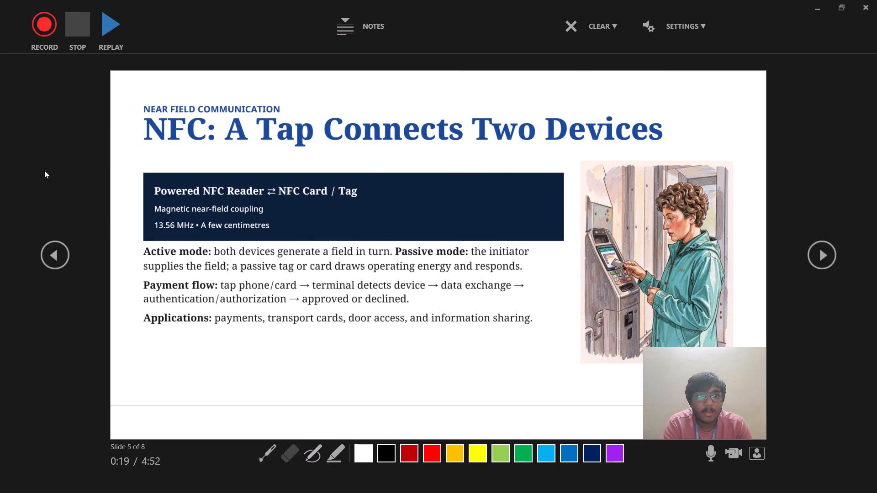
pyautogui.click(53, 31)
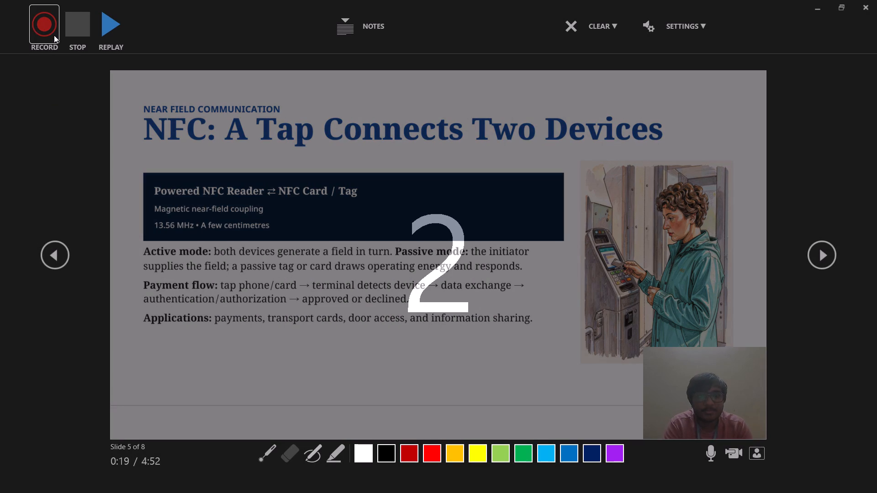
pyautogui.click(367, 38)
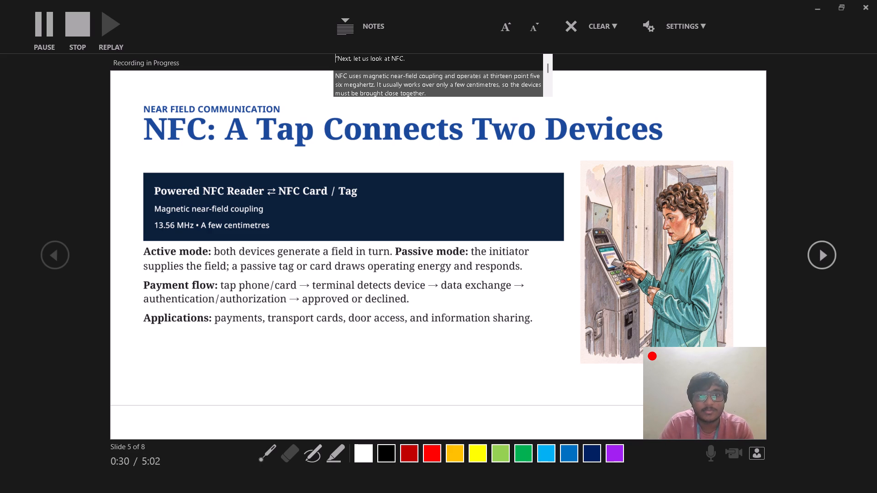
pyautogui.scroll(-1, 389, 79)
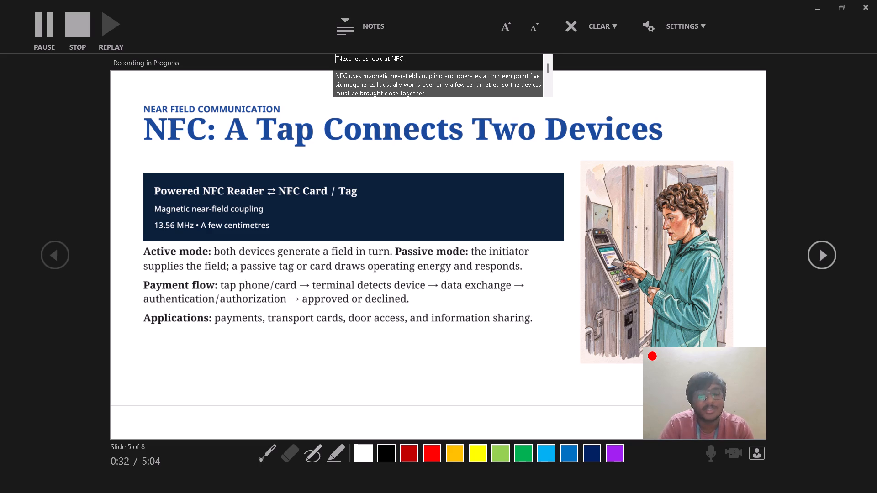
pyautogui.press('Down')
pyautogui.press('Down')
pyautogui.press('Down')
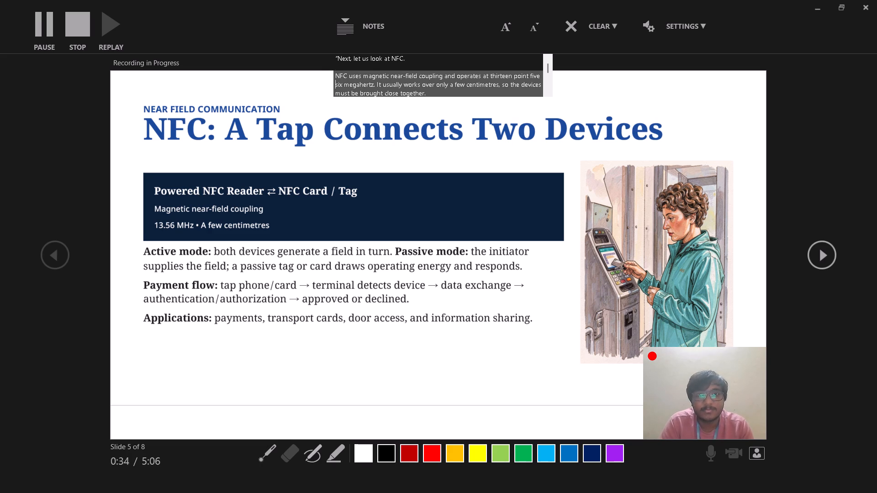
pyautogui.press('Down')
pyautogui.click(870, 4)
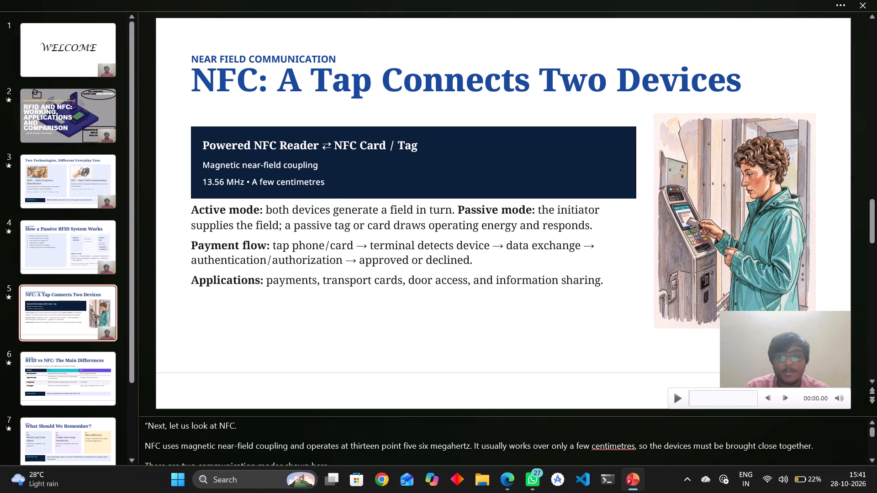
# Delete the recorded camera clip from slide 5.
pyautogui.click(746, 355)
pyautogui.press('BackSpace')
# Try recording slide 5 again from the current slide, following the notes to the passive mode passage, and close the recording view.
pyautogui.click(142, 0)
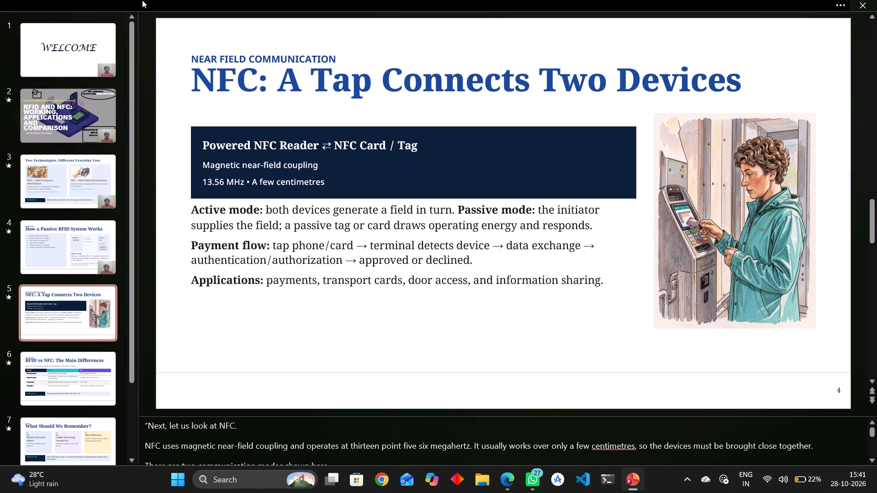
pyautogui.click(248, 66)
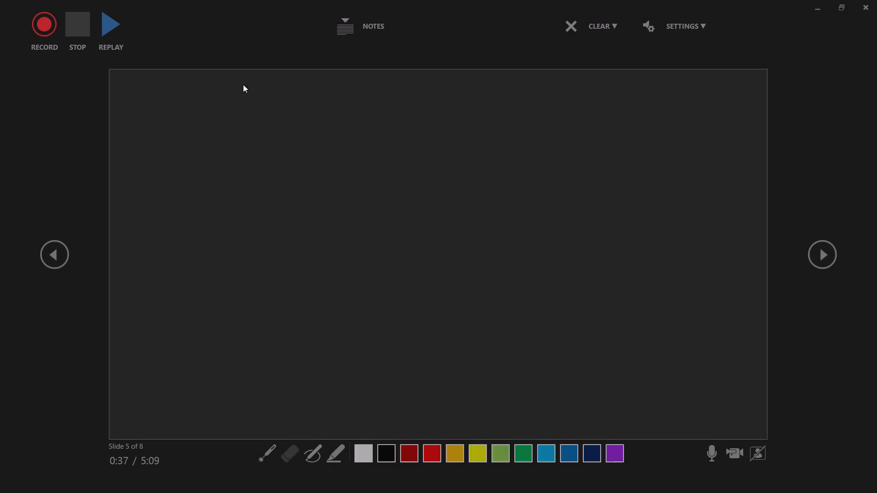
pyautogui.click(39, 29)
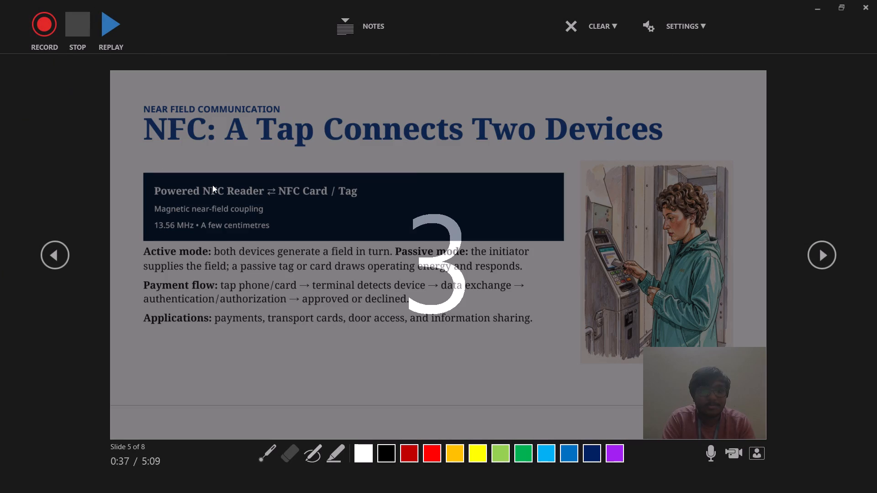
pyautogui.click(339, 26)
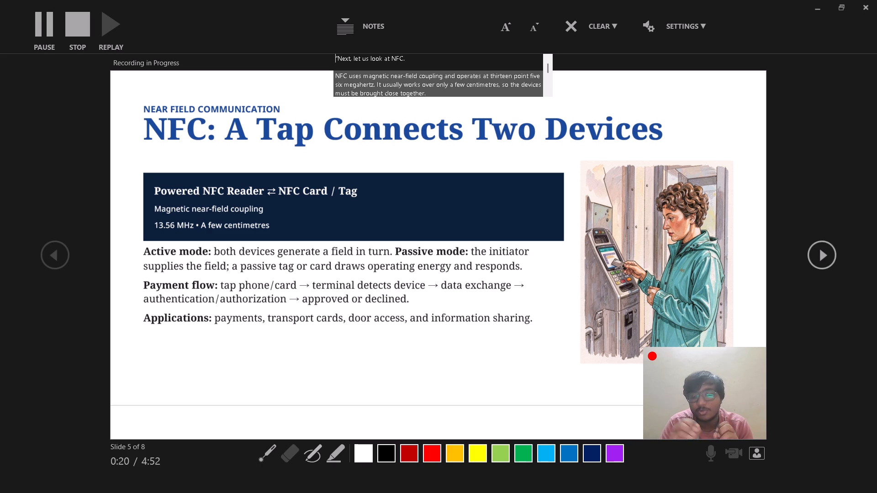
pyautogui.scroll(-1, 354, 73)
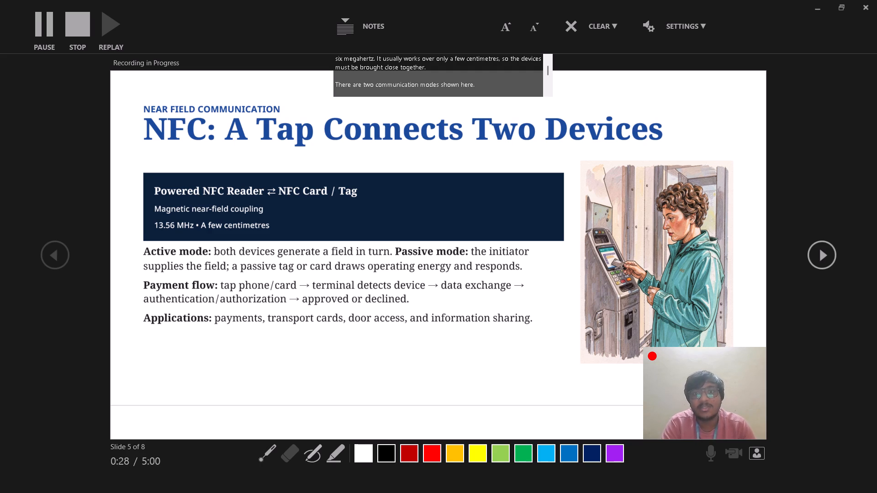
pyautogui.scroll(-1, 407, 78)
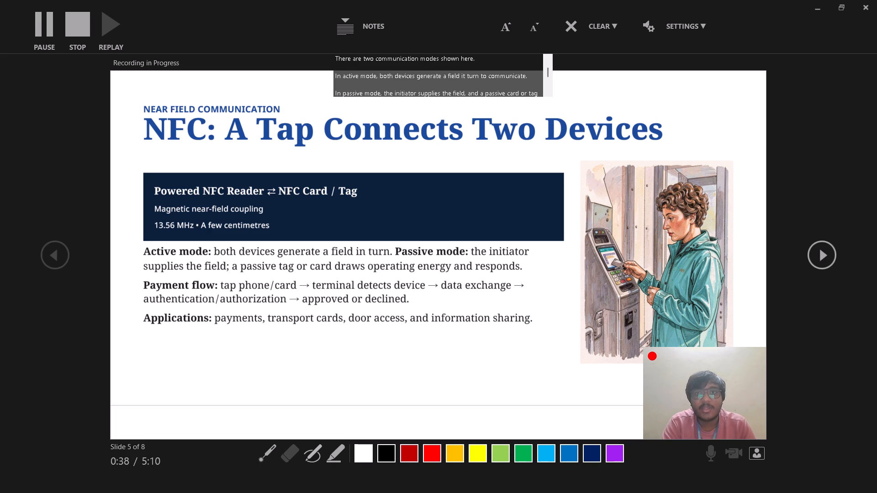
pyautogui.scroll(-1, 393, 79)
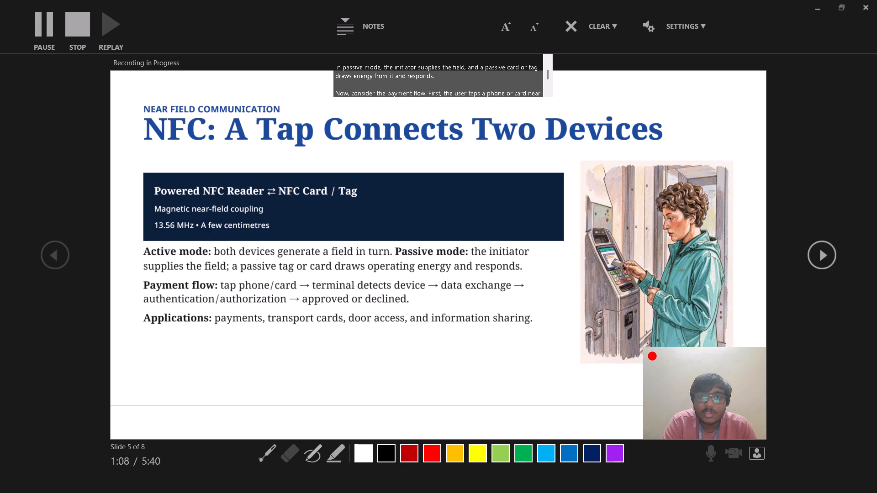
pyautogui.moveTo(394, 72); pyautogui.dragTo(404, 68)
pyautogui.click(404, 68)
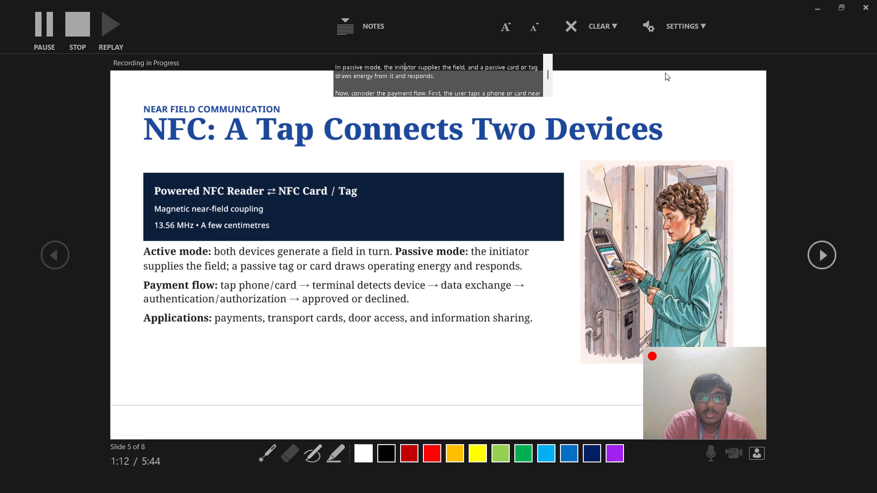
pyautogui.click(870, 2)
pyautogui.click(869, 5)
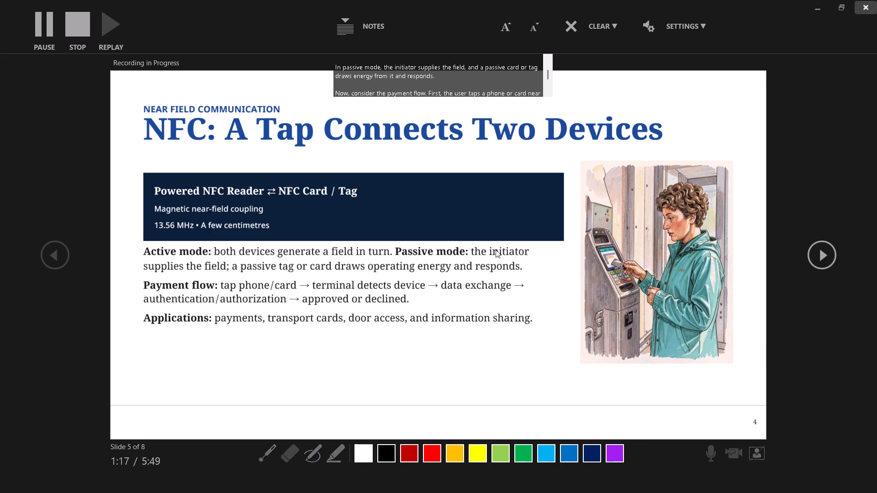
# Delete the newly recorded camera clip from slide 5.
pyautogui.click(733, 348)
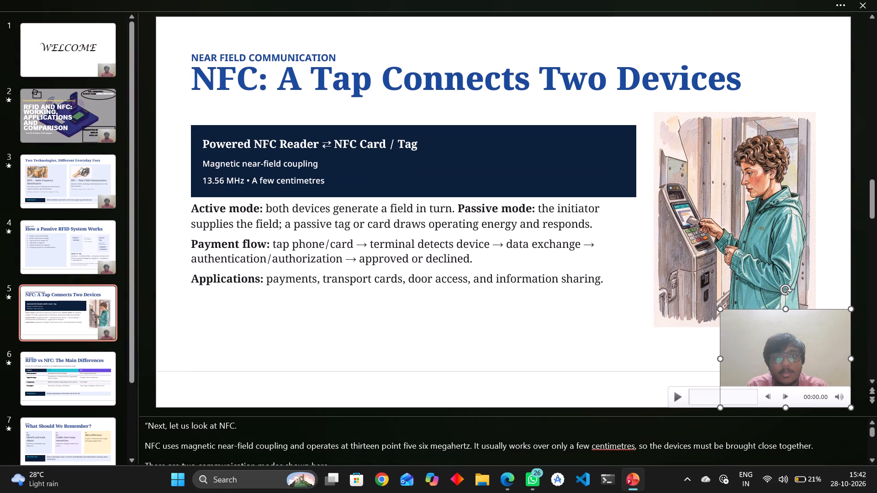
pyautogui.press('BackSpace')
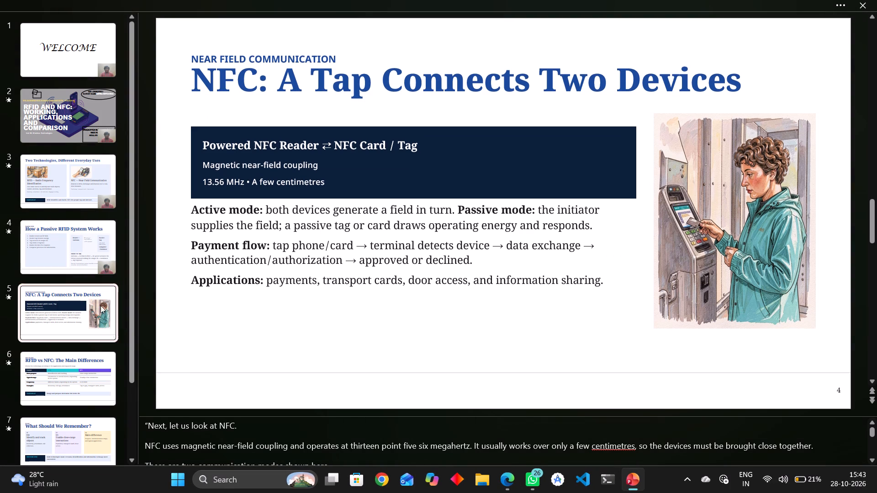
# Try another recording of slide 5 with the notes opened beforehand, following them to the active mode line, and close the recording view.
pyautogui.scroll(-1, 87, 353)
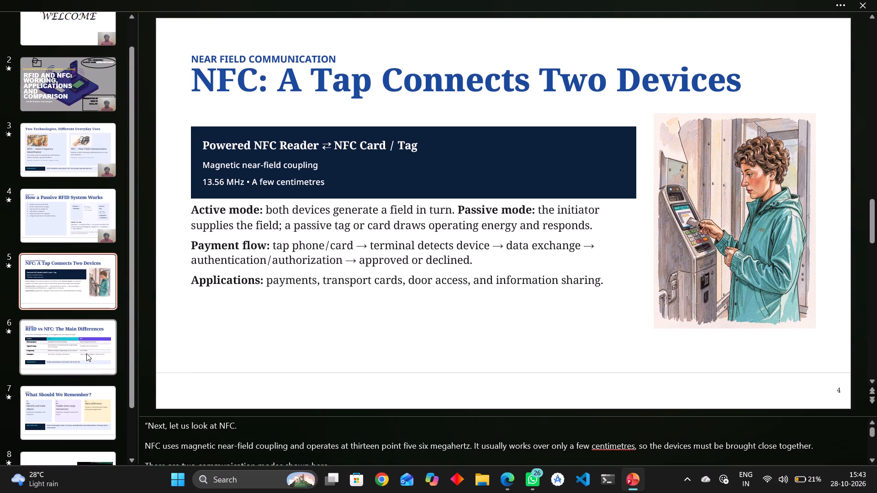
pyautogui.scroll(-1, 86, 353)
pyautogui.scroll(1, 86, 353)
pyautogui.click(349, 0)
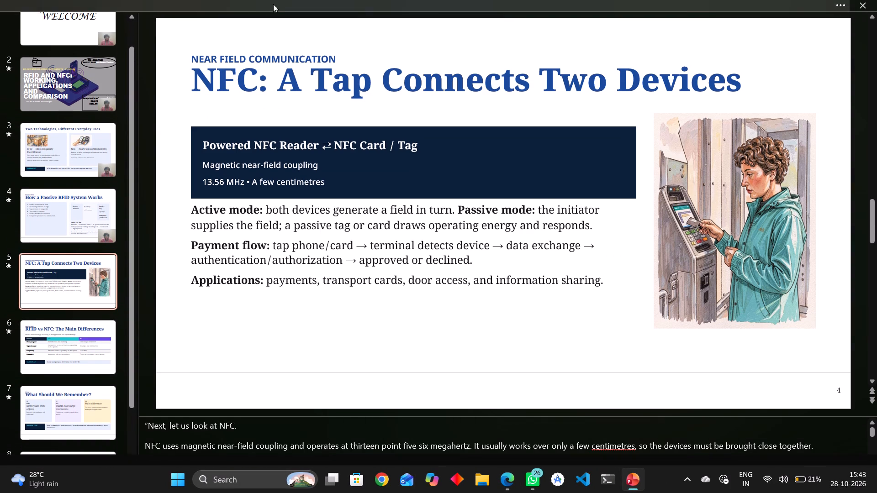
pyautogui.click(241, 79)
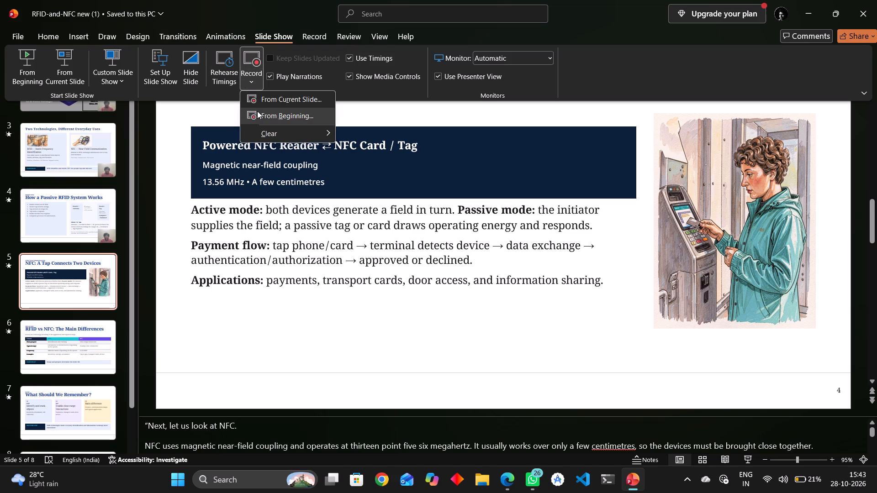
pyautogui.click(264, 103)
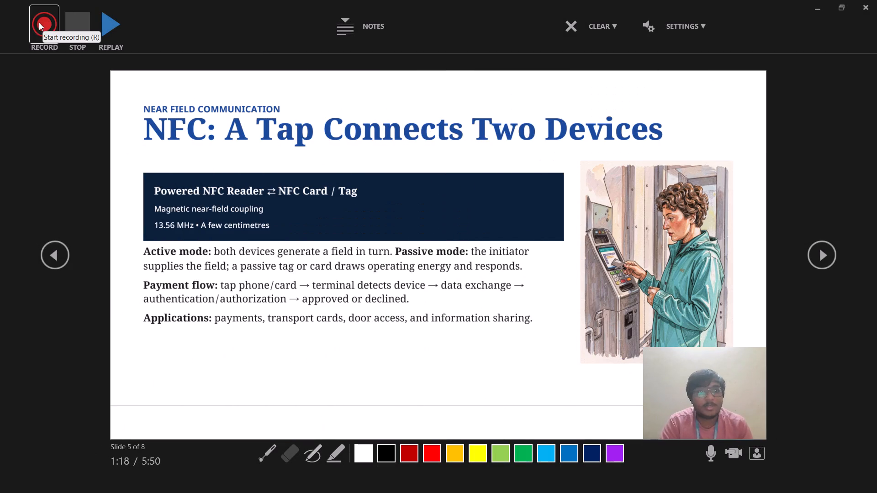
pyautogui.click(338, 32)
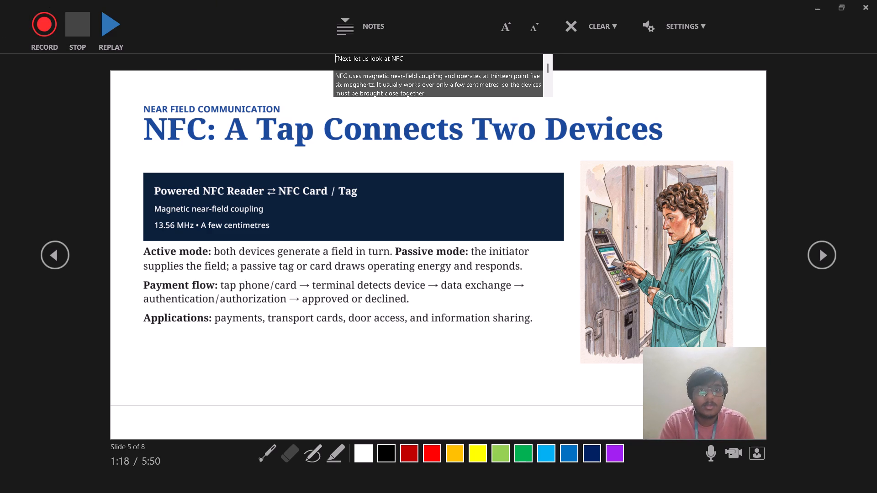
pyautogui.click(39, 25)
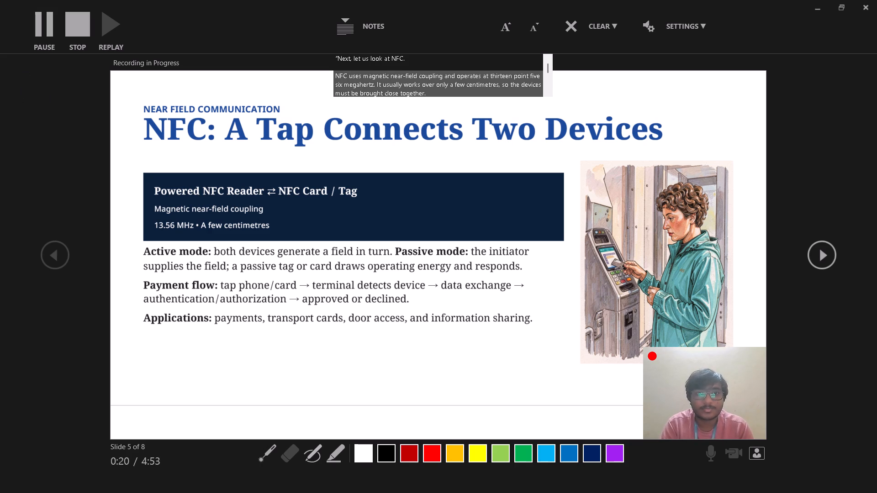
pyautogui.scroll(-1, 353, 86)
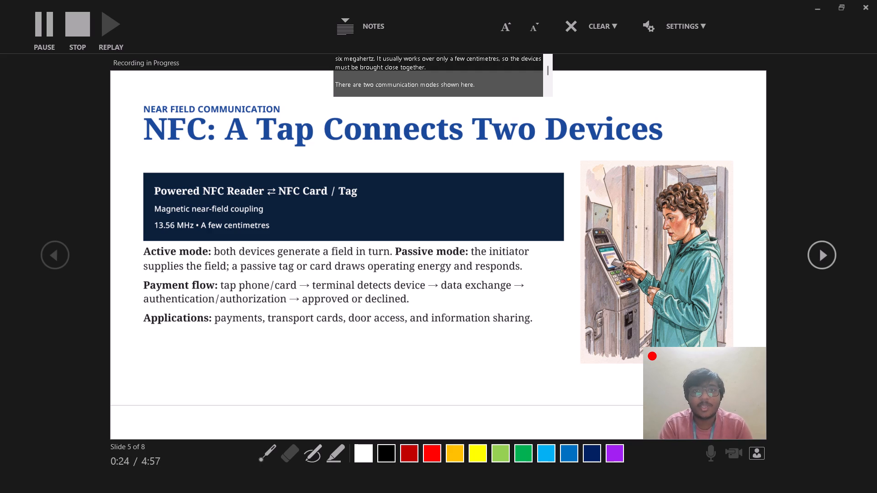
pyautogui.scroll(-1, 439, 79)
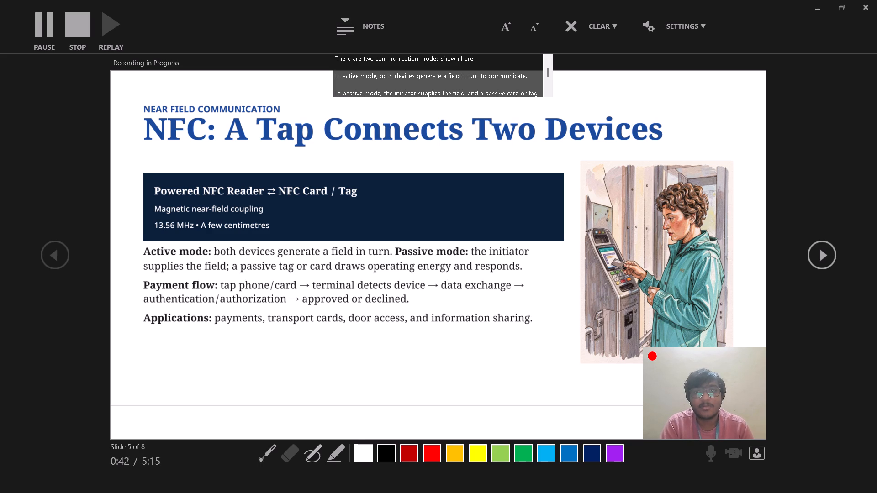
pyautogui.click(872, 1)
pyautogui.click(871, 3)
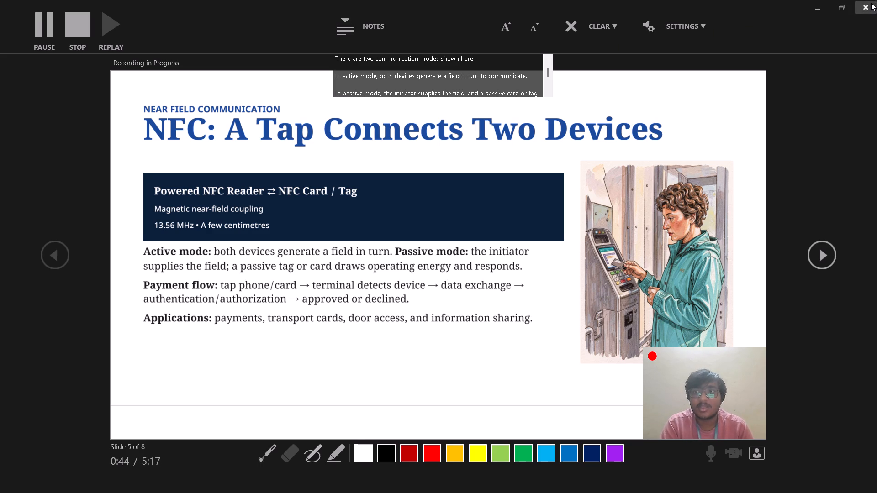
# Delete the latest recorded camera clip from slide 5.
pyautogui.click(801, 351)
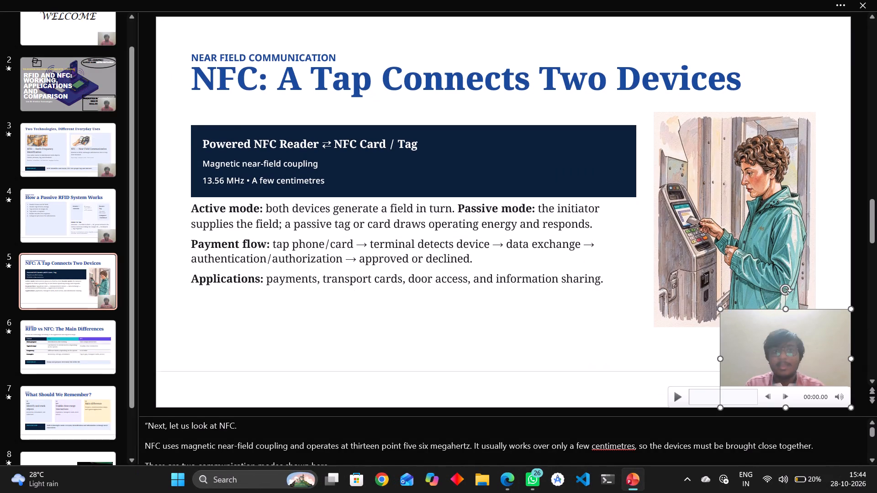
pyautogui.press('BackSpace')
# Record slide 5 again from the current slide with the notes shown, following them to the other applications line, and advance to slide 6.
pyautogui.click(93, 0)
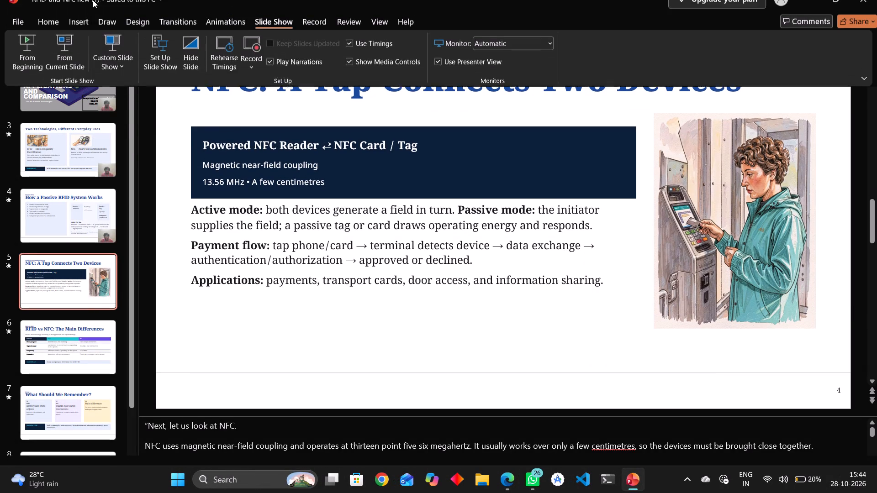
pyautogui.click(244, 75)
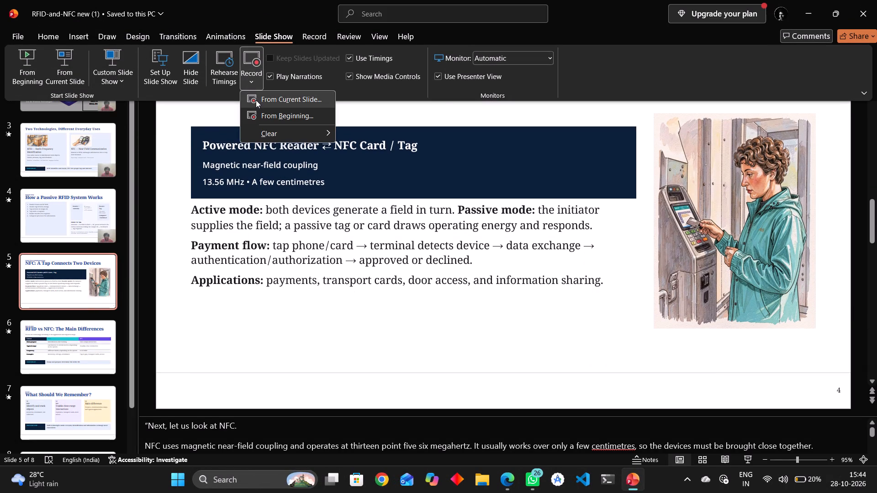
pyautogui.click(256, 100)
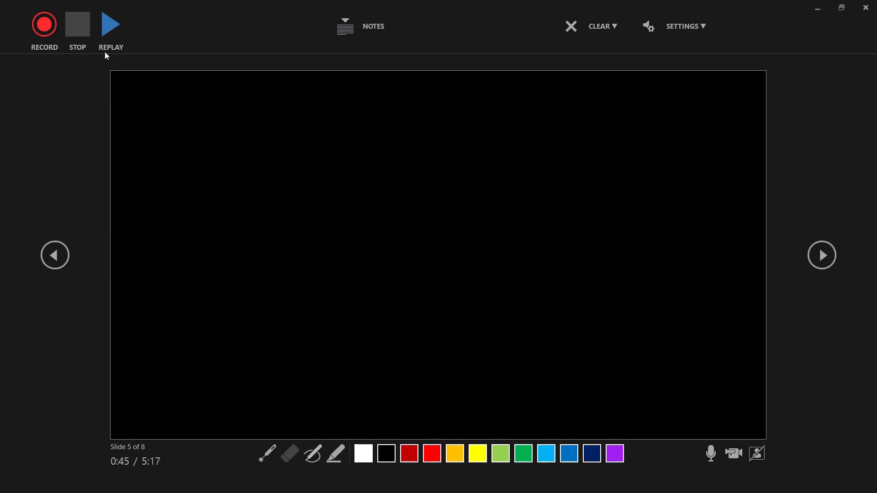
pyautogui.click(38, 27)
pyautogui.click(349, 31)
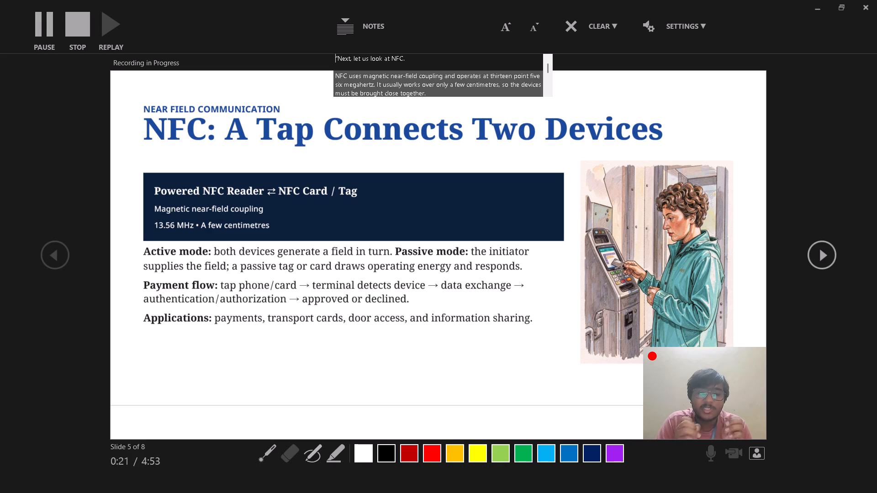
pyautogui.scroll(-1, 340, 79)
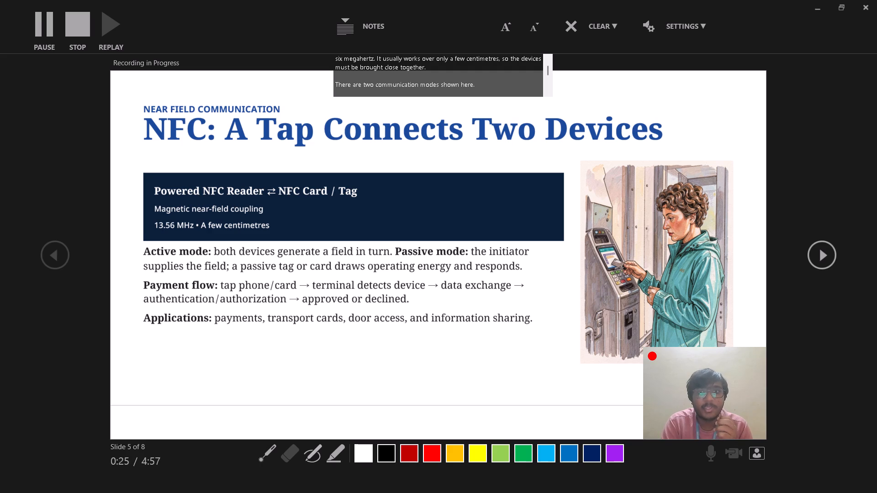
pyautogui.scroll(-1, 410, 88)
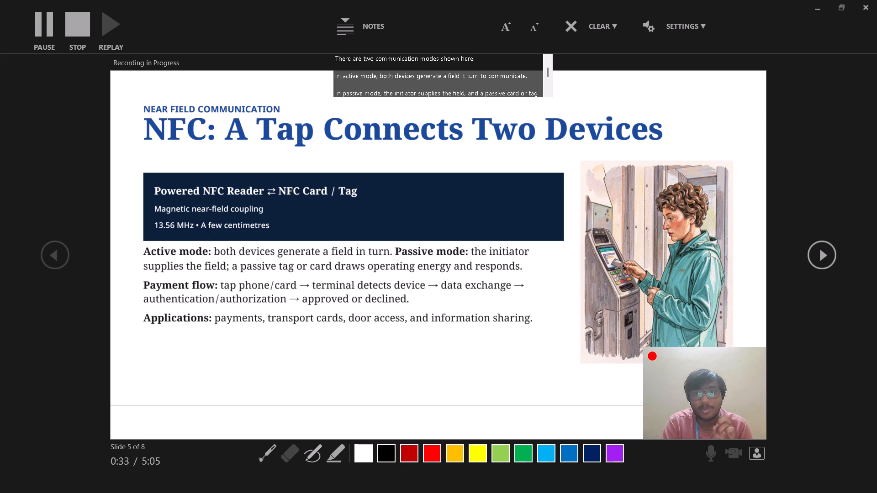
pyautogui.scroll(-1, 510, 84)
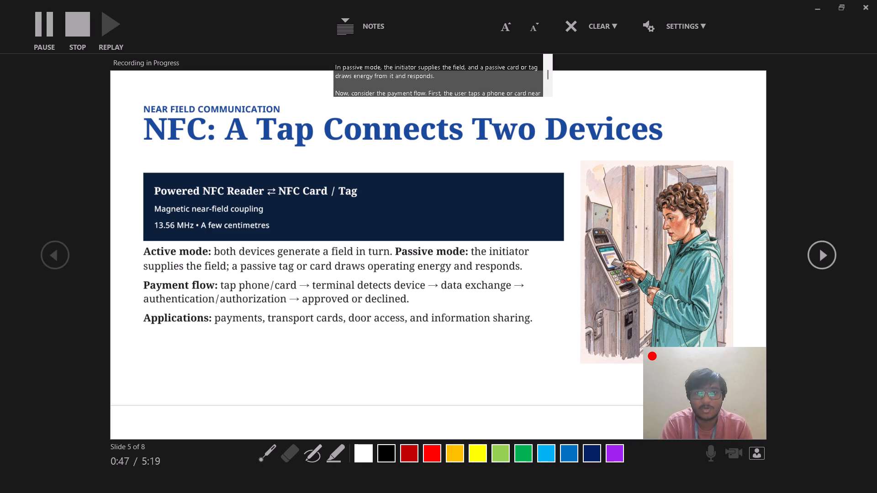
pyautogui.scroll(-1, 379, 84)
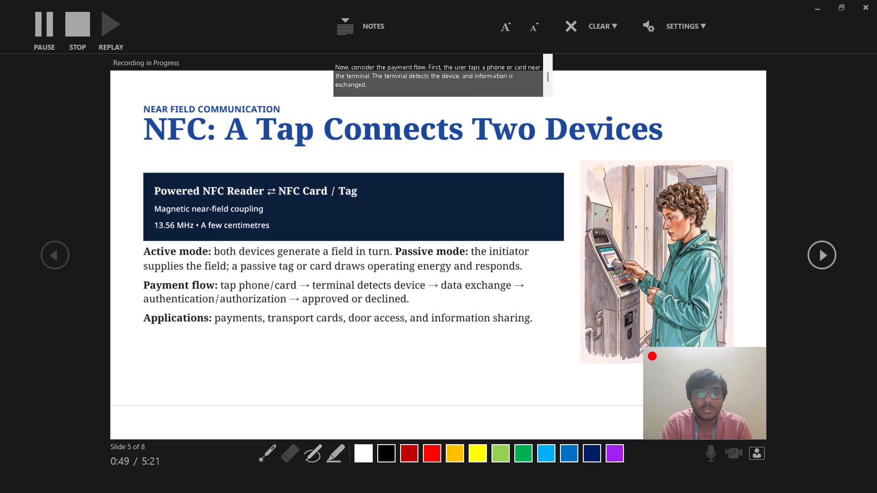
pyautogui.scroll(1, 359, 85)
pyautogui.scroll(-1, 359, 85)
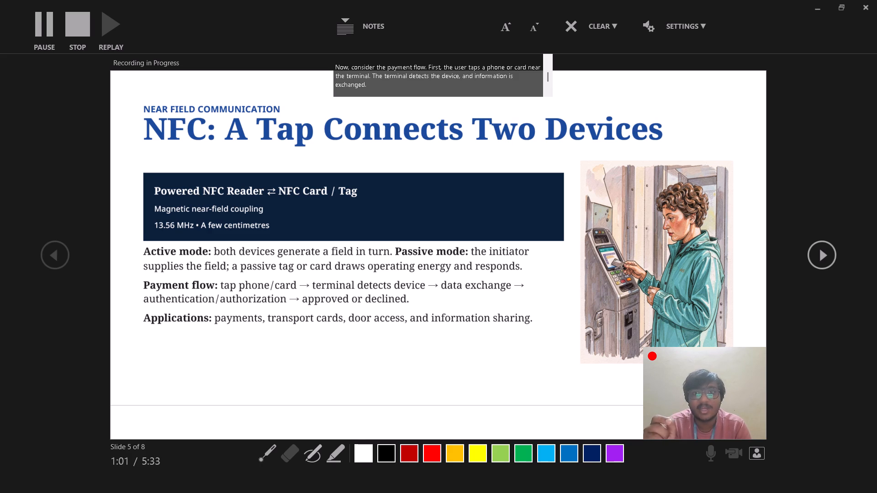
pyautogui.scroll(-1, 354, 84)
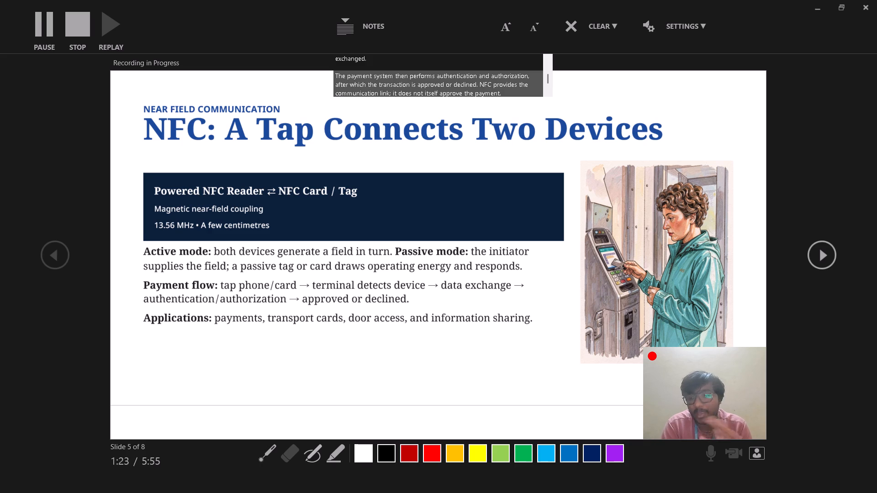
pyautogui.scroll(-1, 426, 80)
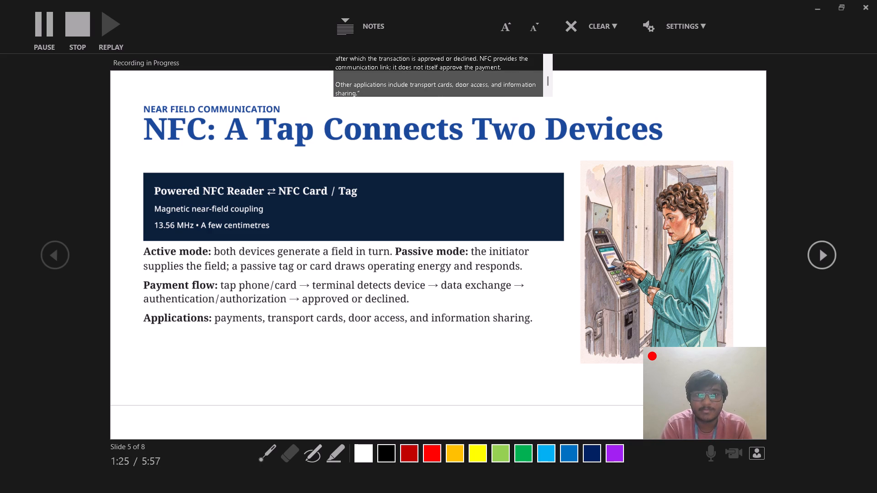
pyautogui.scroll(-1, 385, 83)
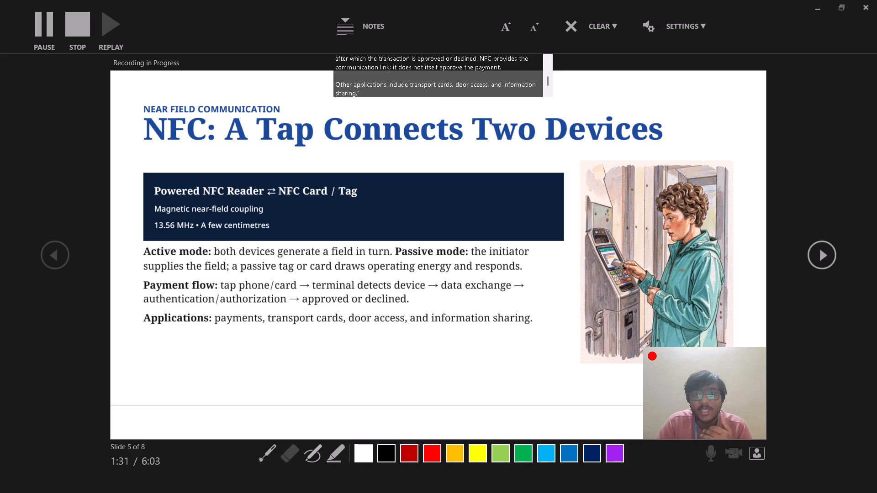
pyautogui.scroll(-1, 377, 77)
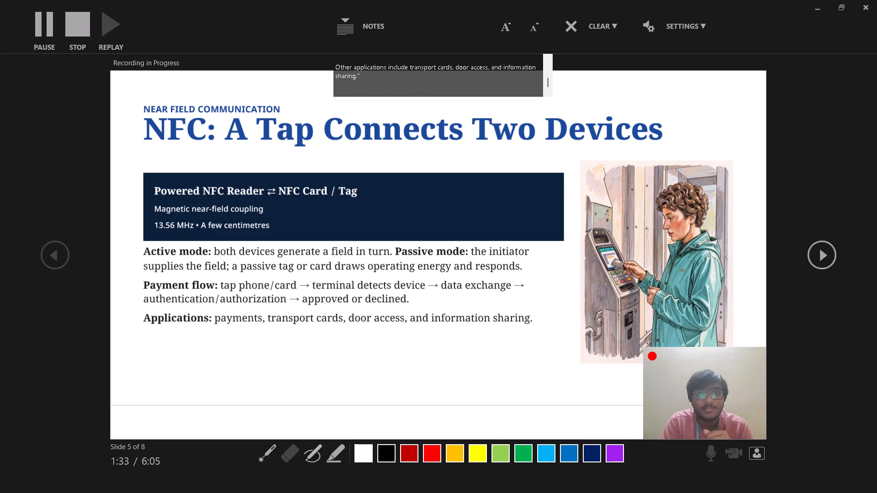
pyautogui.press('Right')
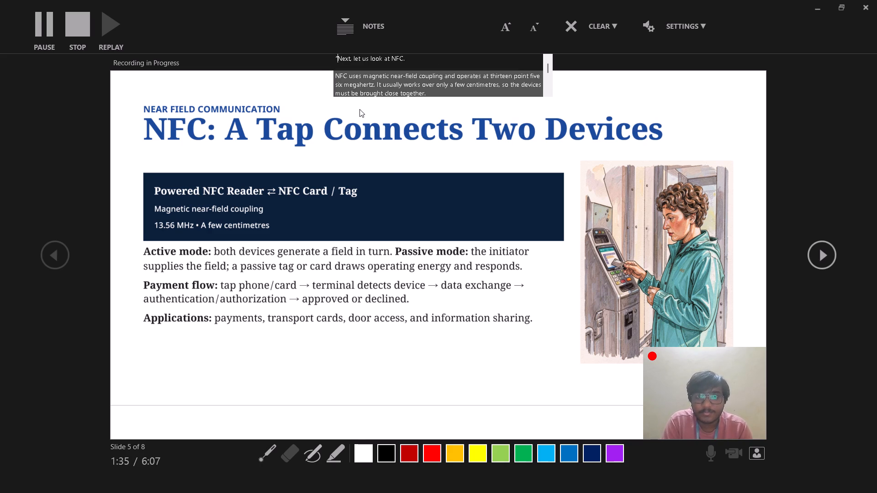
pyautogui.click(396, 175)
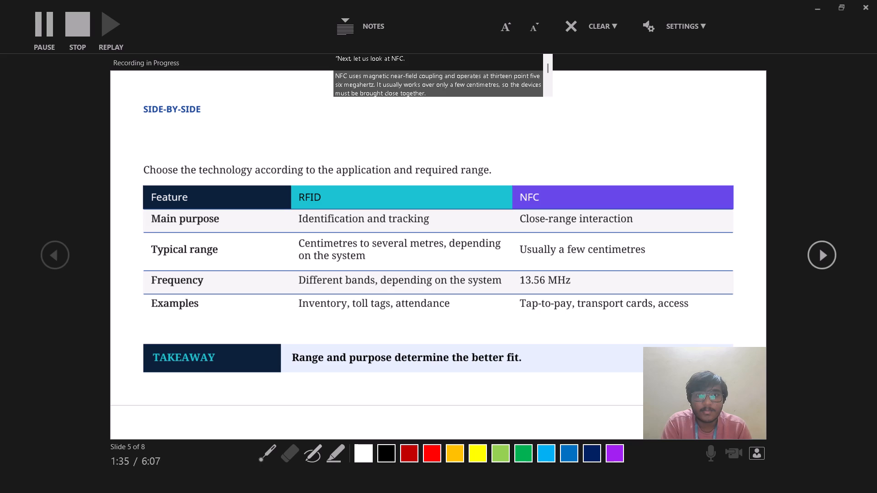
# Record slide 6 following the notes on purpose, range, frequency and applications, reveal its title, and advance to slide 7.
pyautogui.scroll(2, 417, 87)
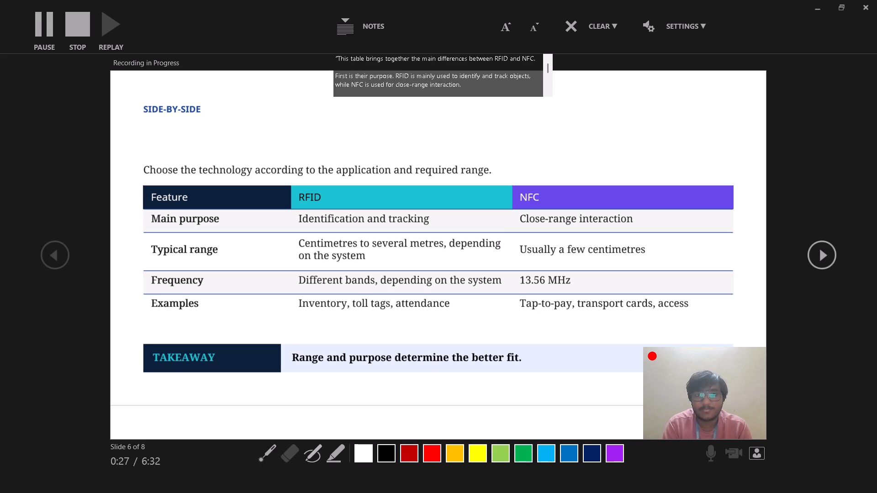
pyautogui.scroll(-1, 472, 93)
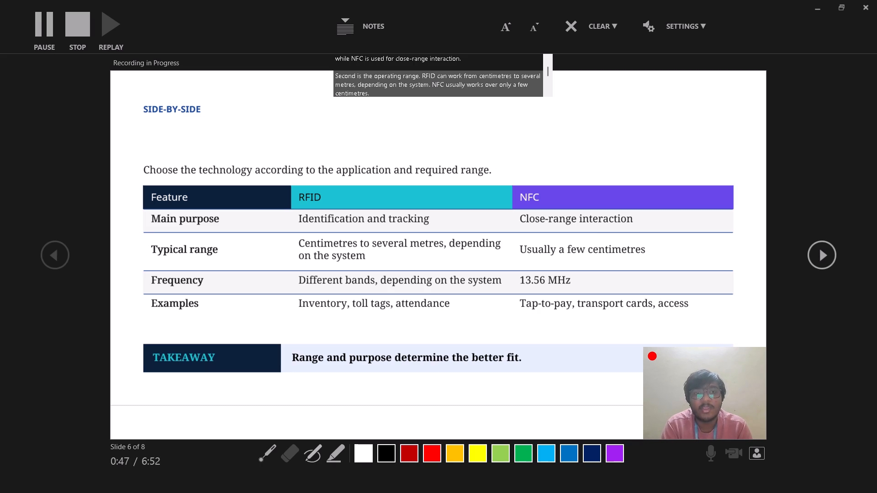
pyautogui.scroll(-1, 480, 61)
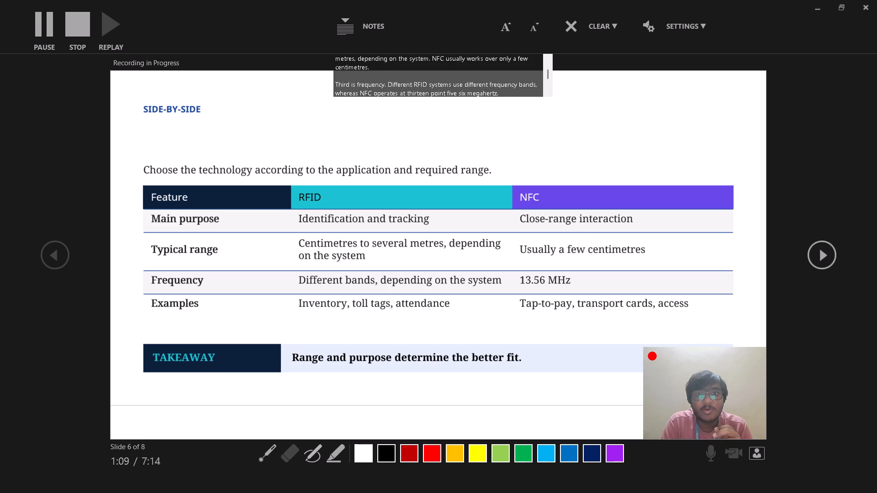
pyautogui.scroll(-1, 412, 94)
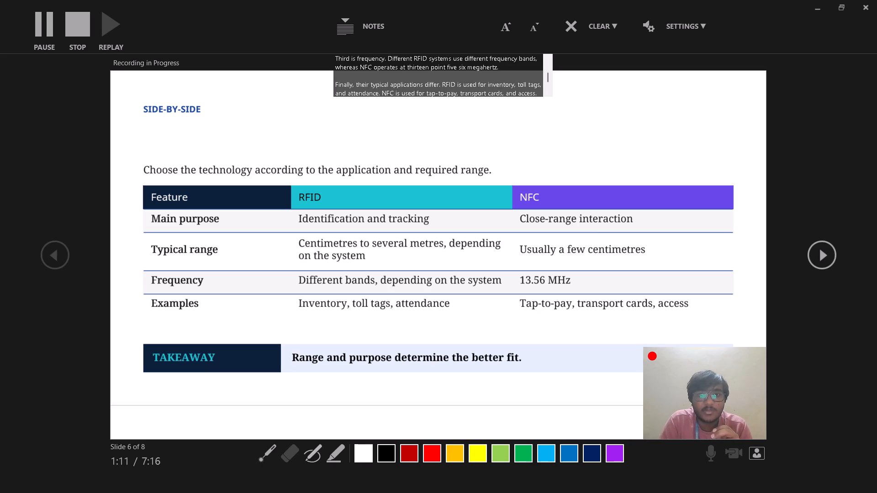
pyautogui.scroll(-2, 412, 94)
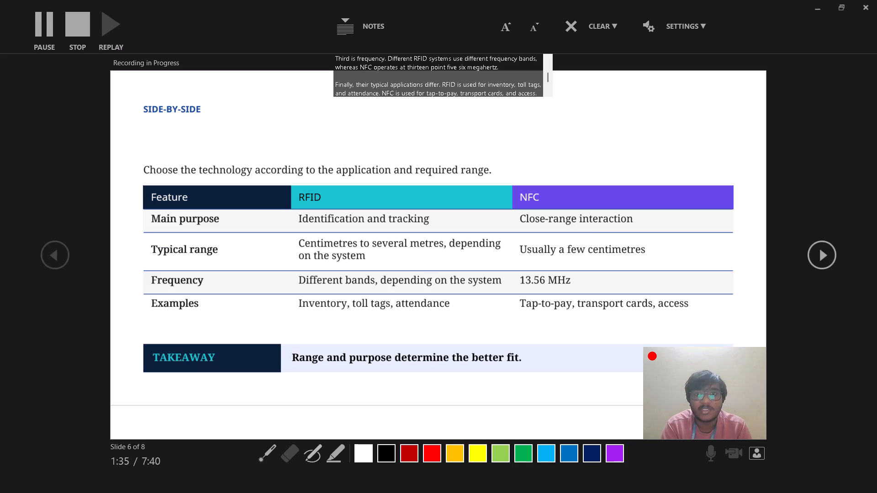
pyautogui.scroll(-1, 438, 86)
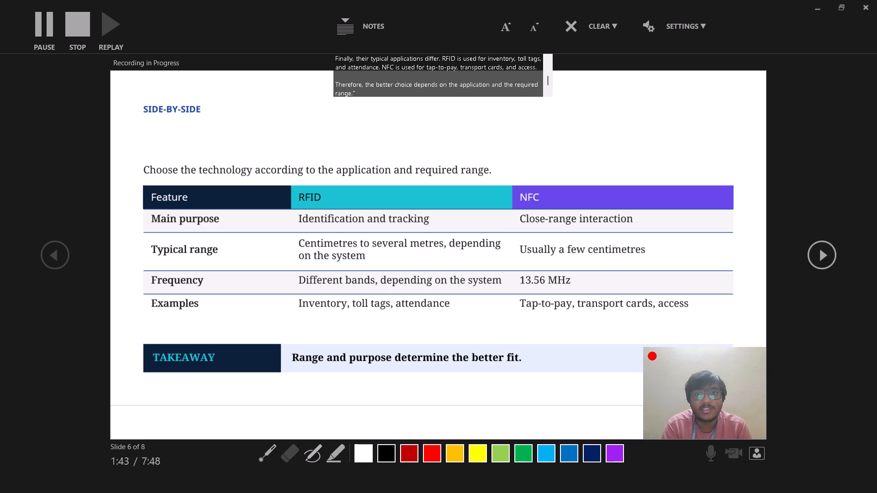
pyautogui.scroll(-1, 470, 74)
pyautogui.press('Right')
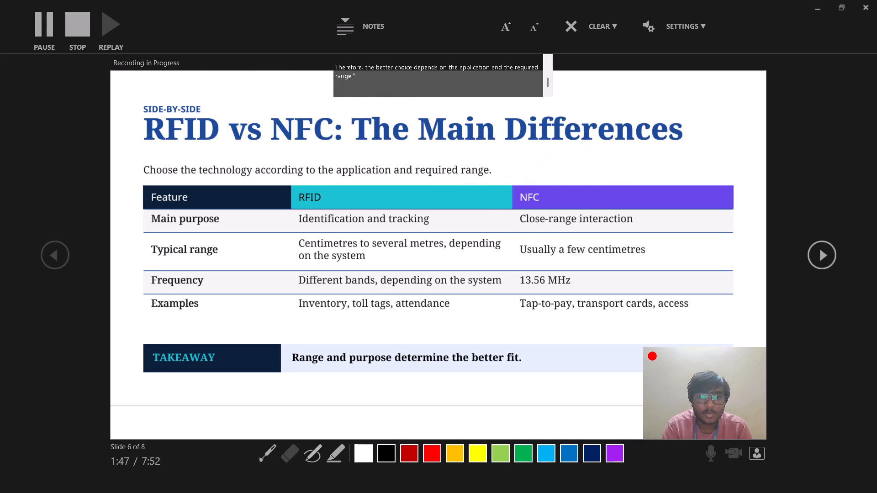
pyautogui.press('Right')
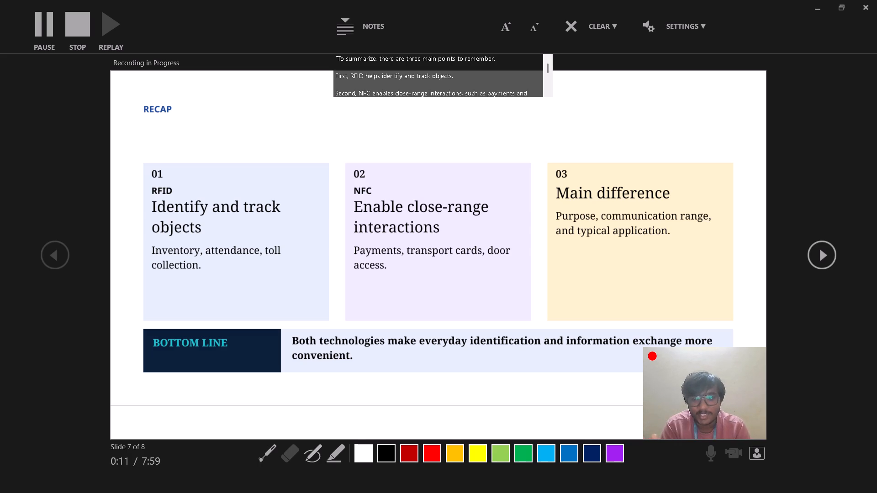
# Record the slide 7 recap, following the notes through the three main points and bottom line, and advance to slide 8.
pyautogui.scroll(-1, 444, 79)
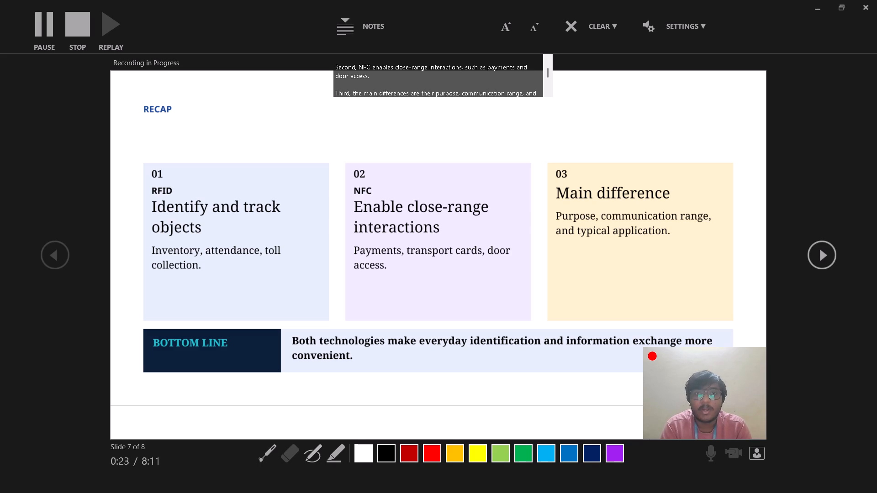
pyautogui.scroll(-1, 404, 83)
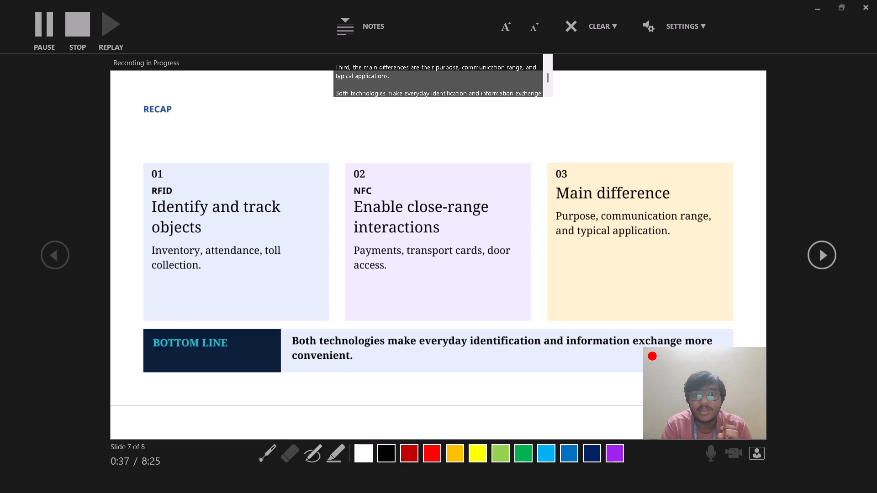
pyautogui.scroll(-1, 435, 81)
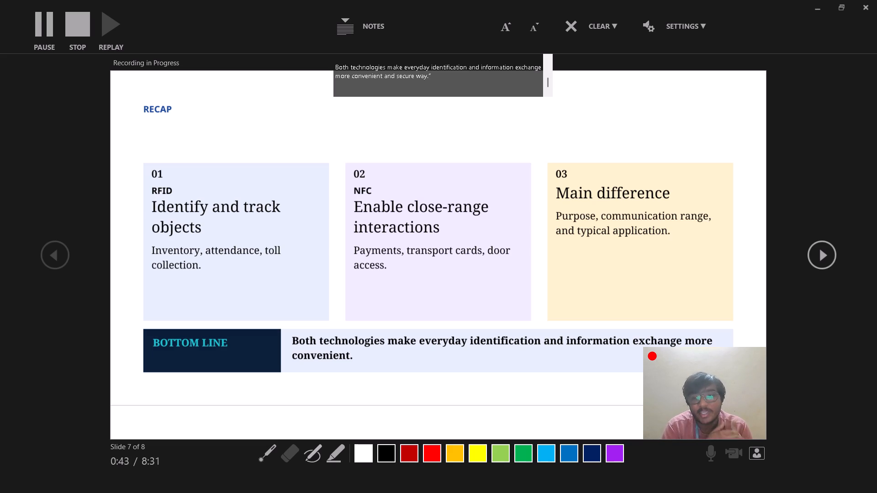
pyautogui.press('Right')
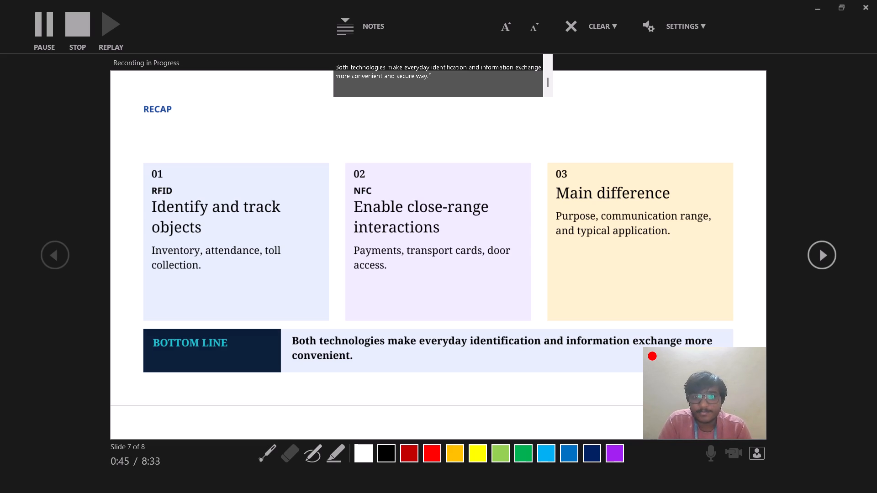
pyautogui.press('Right')
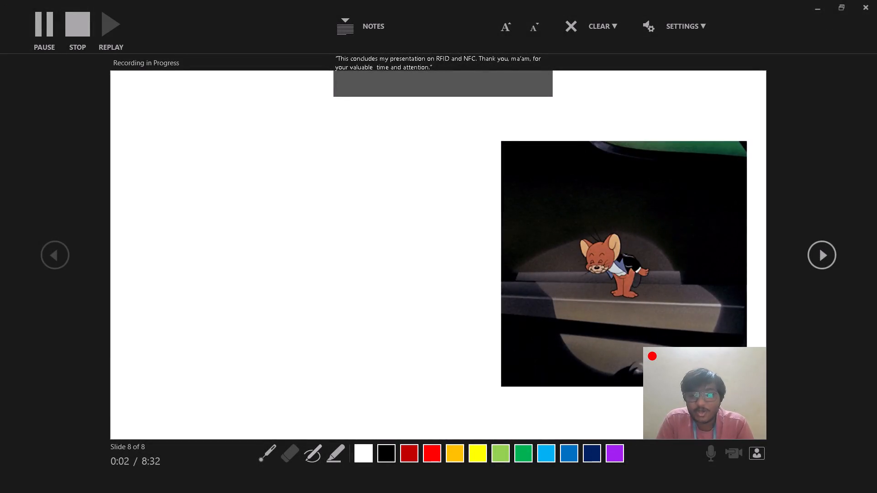
# Record the closing slide 8, revealing its Thank You title, text and handwriting animation, finish the show, and close the recording view.
pyautogui.press('Right')
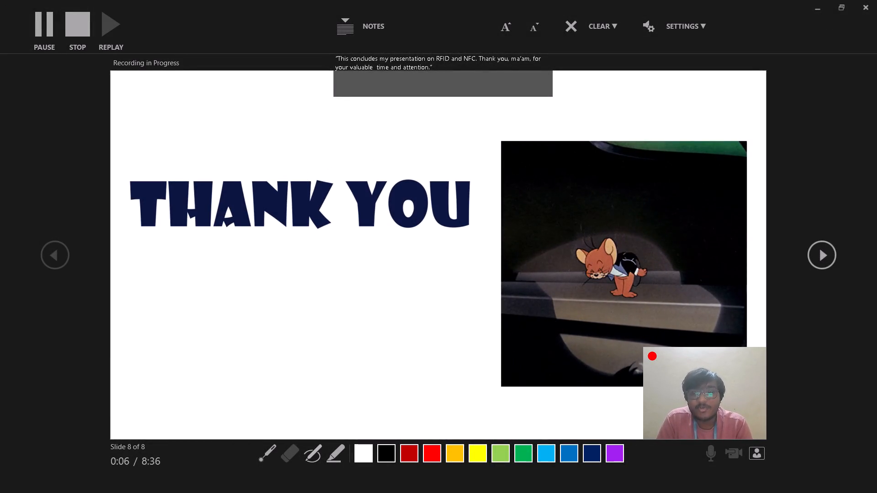
pyautogui.press('Right')
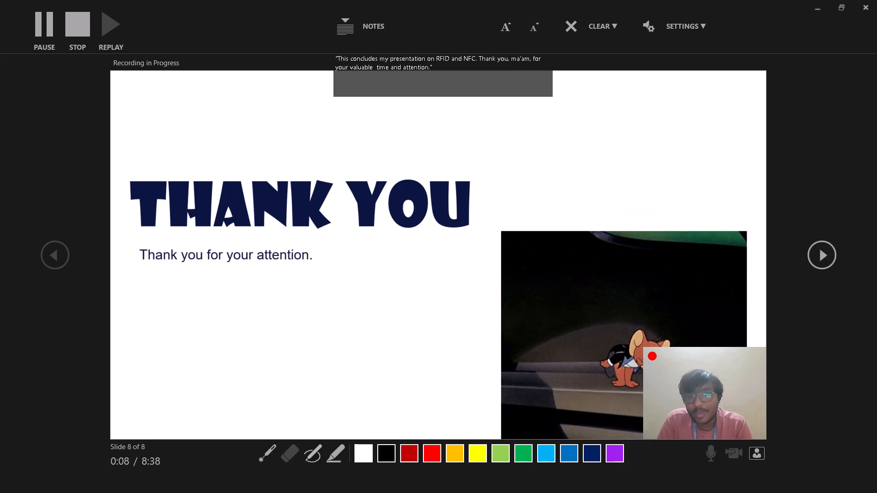
pyautogui.press('Right')
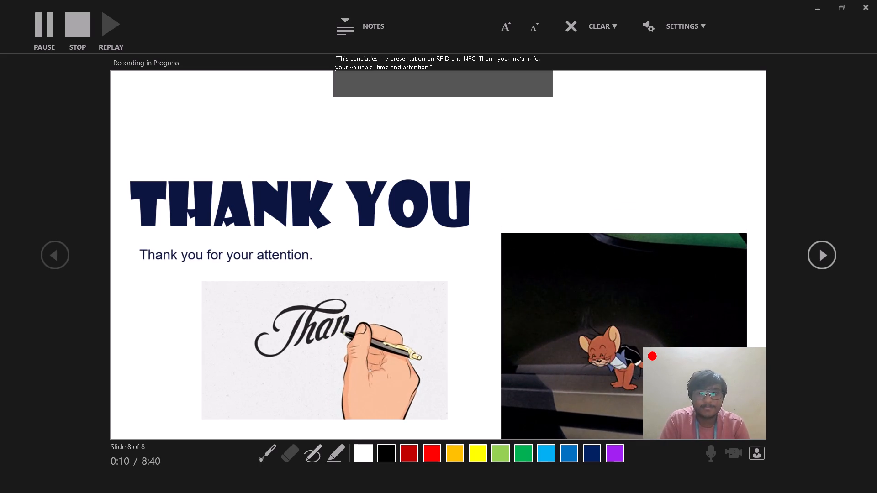
pyautogui.press('Right')
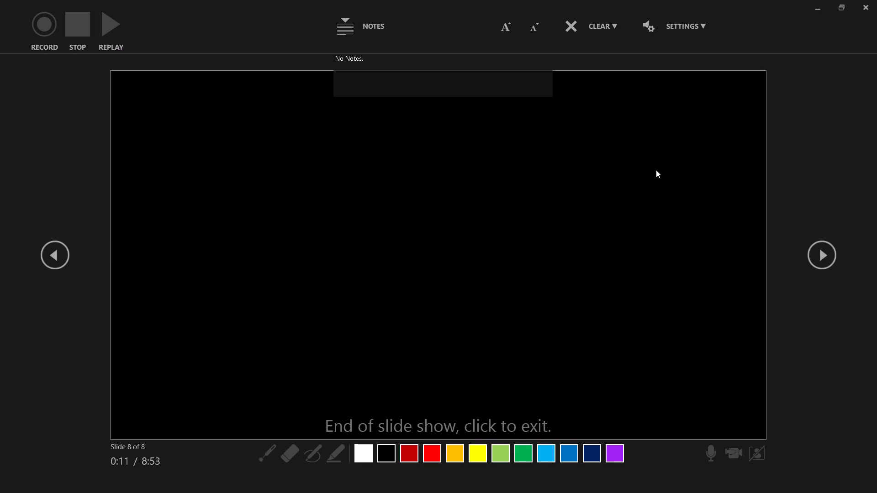
pyautogui.click(864, 11)
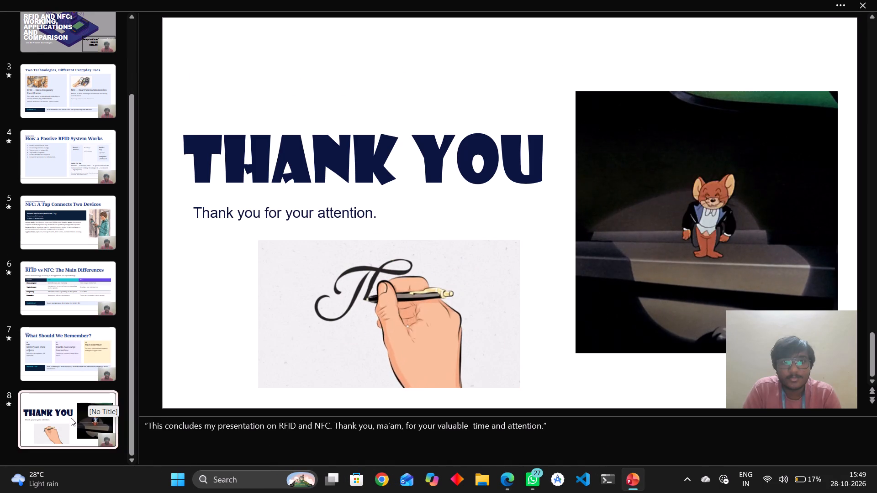
# Move the camera clip on slide 2 upward so it sits just above the Presented By box.
pyautogui.scroll(5, 57, 317)
pyautogui.click(77, 136)
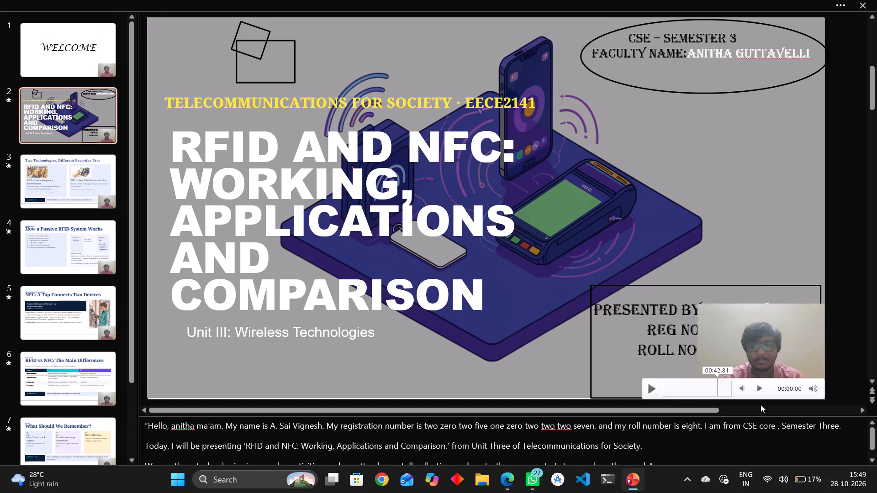
pyautogui.moveTo(756, 352); pyautogui.dragTo(755, 231)
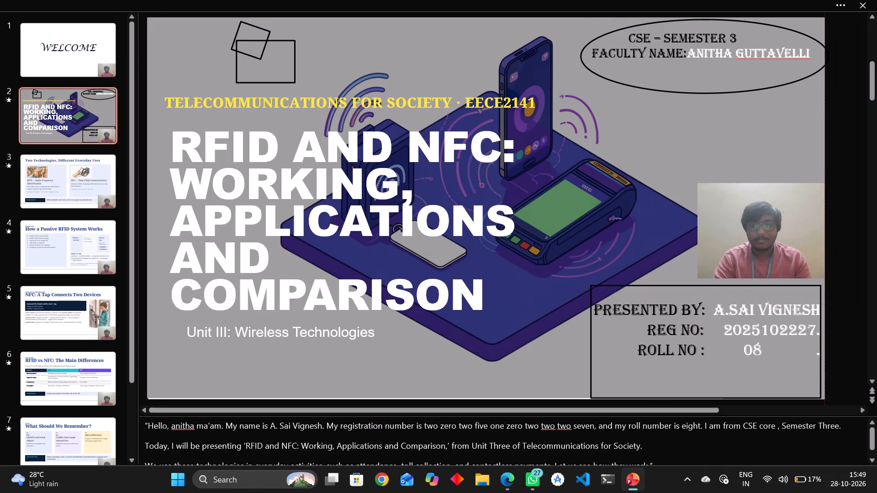
pyautogui.moveTo(755, 231); pyautogui.dragTo(747, 236)
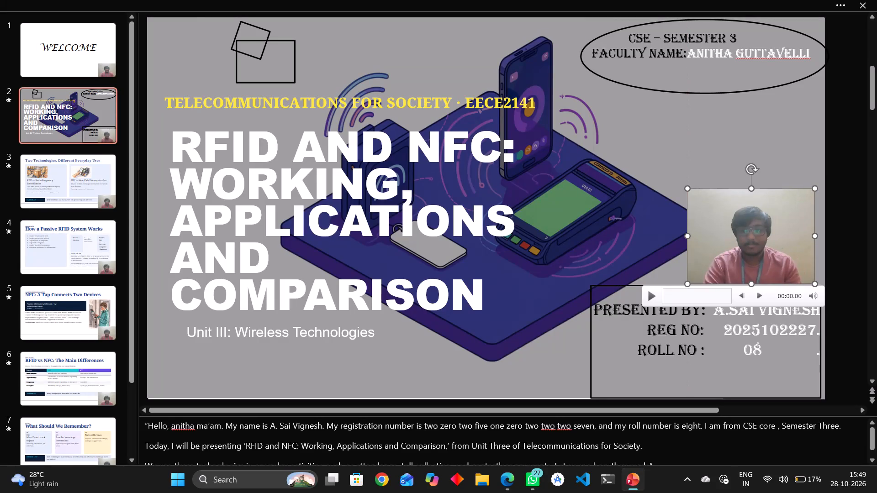
pyautogui.click(561, 309)
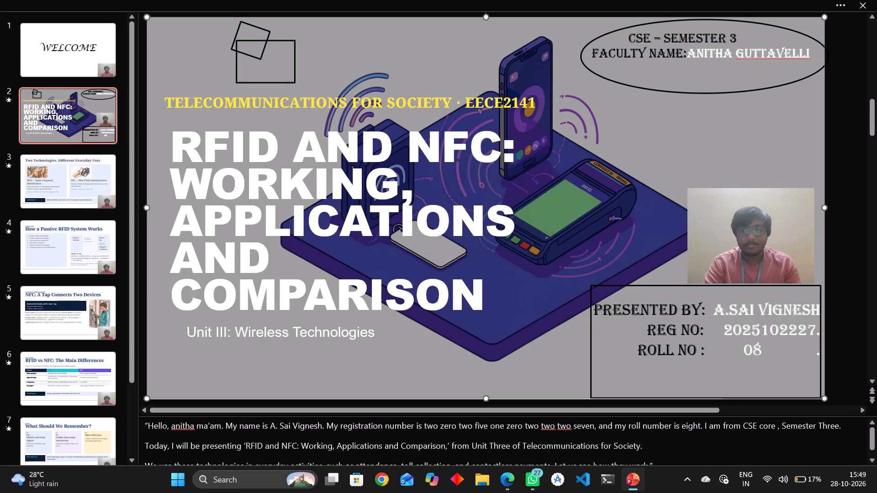
# Return to the Welcome slide and start the slide show from the beginning.
pyautogui.click(23, 44)
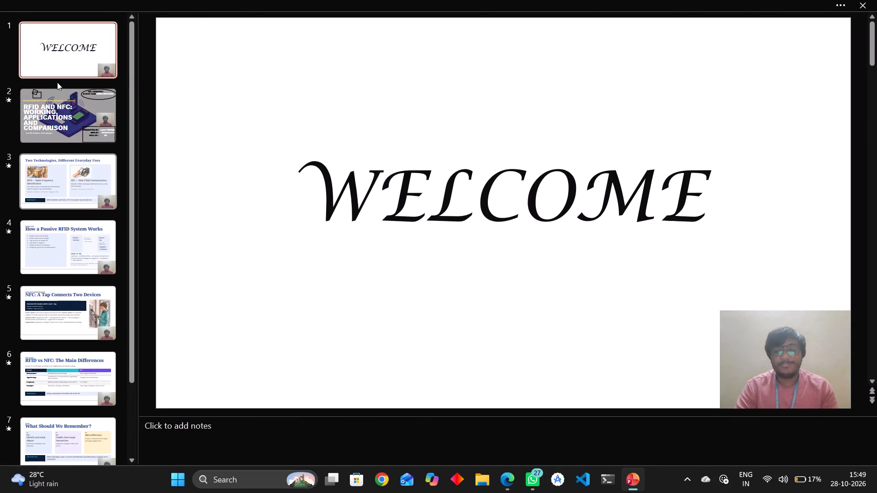
pyautogui.click(365, 0)
pyautogui.click(27, 56)
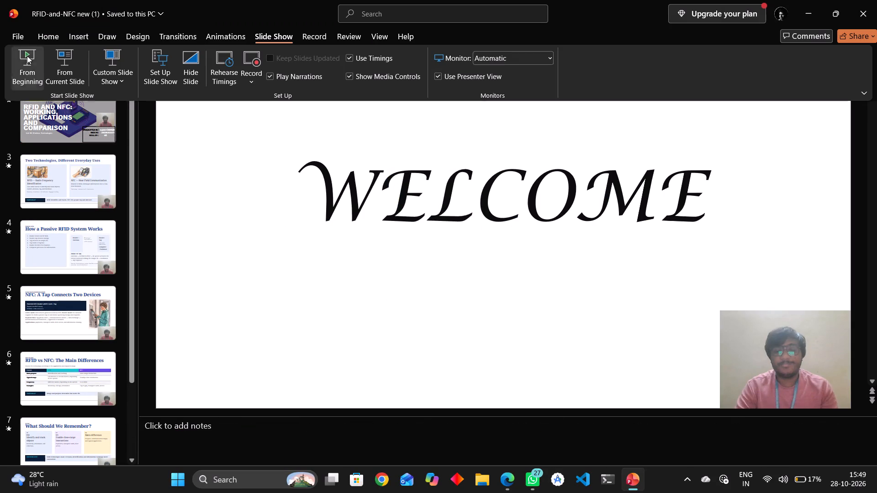
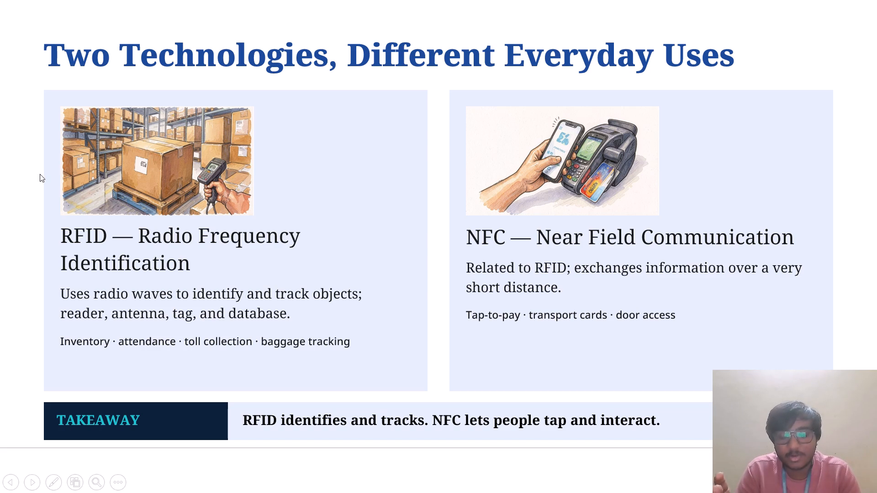
# End the slide show at the Two Technologies, Different Everyday Uses slide and return to the editing view.
pyautogui.press('Escape')
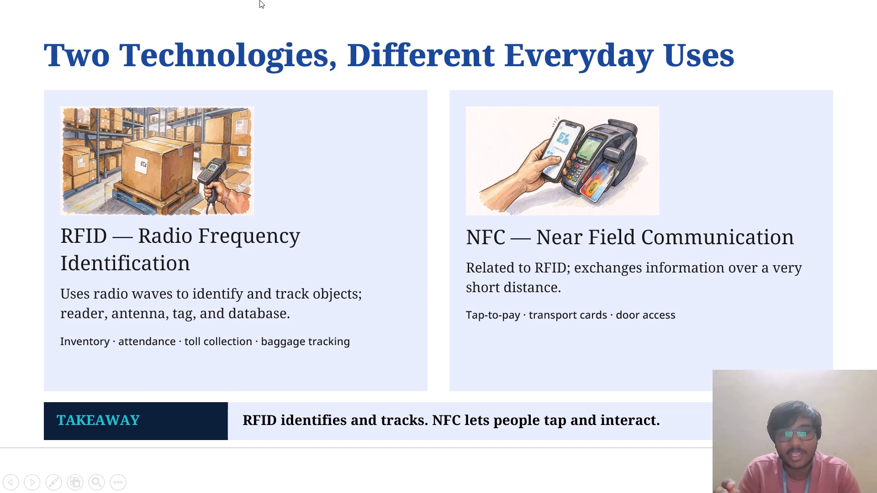
pyautogui.press('Escape')
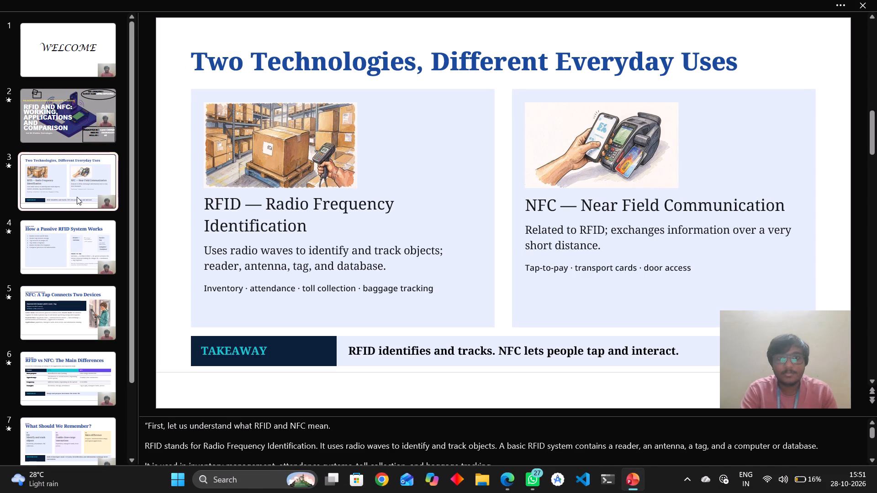
# Go through slides 2 to 4 and check the camera clip's placement on the How a Passive RFID System Works slide.
pyautogui.scroll(4, 77, 197)
pyautogui.click(64, 110)
pyautogui.click(79, 194)
pyautogui.click(79, 247)
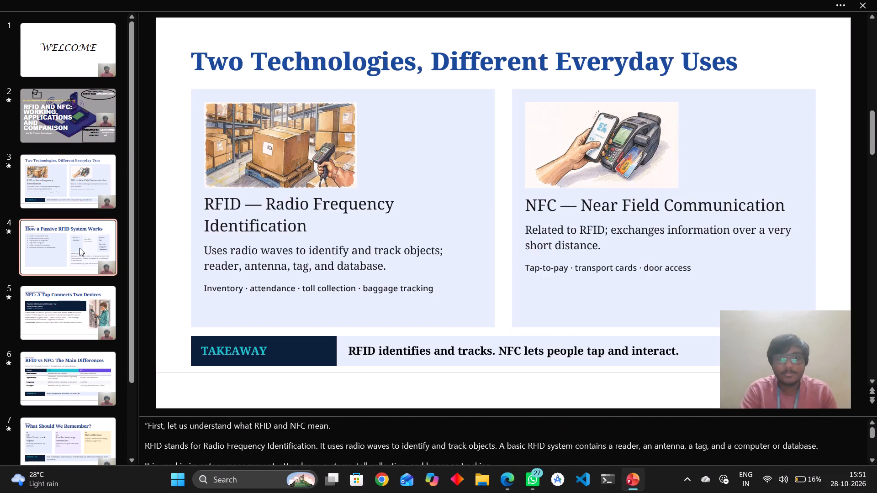
pyautogui.click(756, 333)
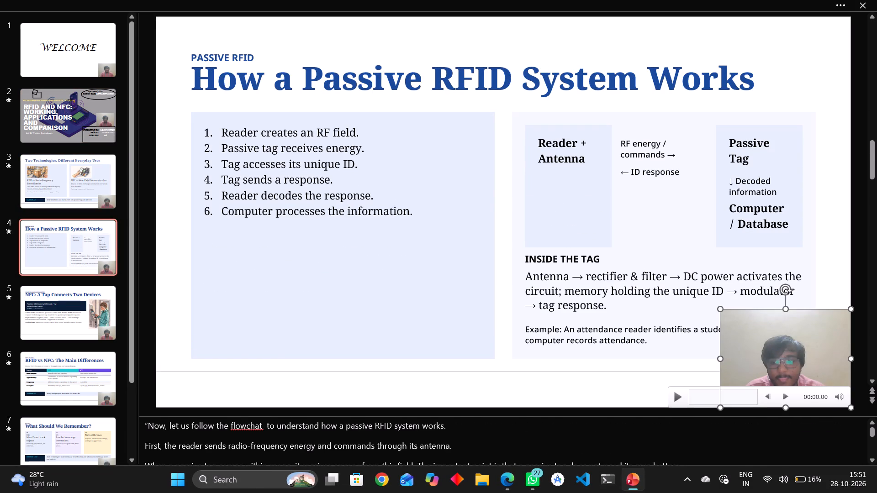
pyautogui.click(491, 248)
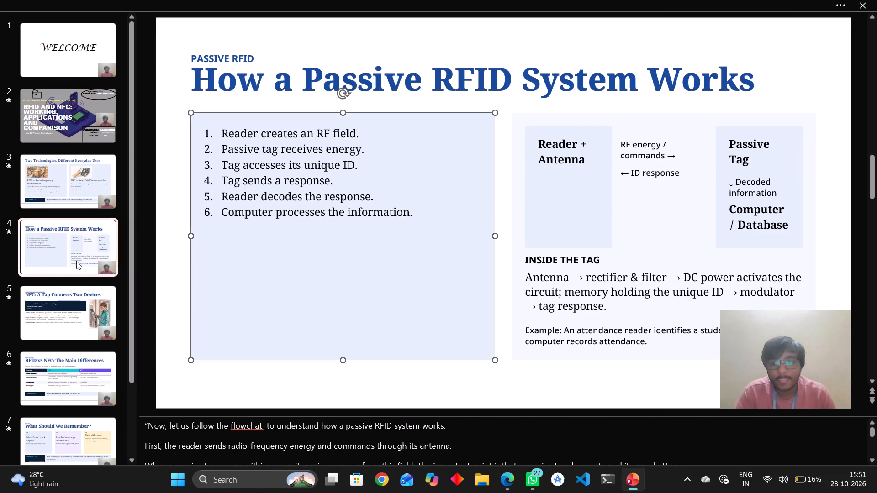
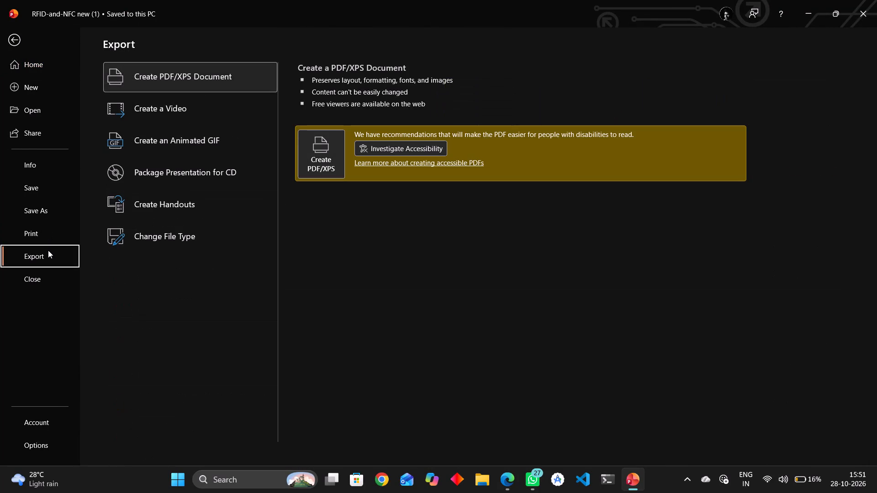
# Export the presentation as an MPEG-4 video named RFID-and-NFC new (1) in the Downloads folder.
pyautogui.click(217, 122)
pyautogui.click(332, 238)
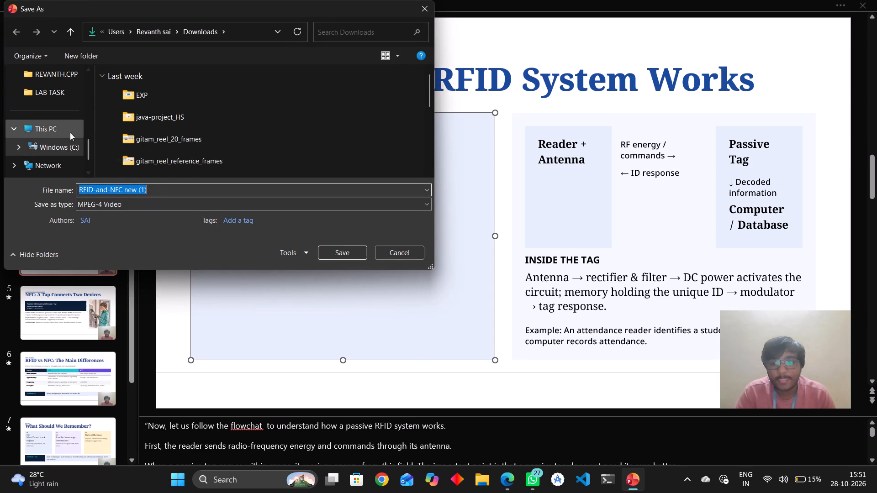
pyautogui.scroll(-1, 56, 142)
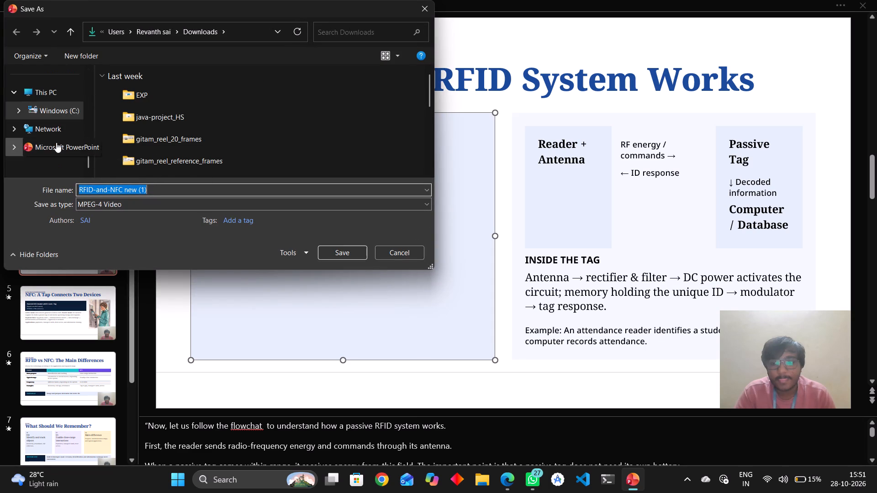
pyautogui.scroll(2, 56, 142)
pyautogui.scroll(-2, 56, 142)
pyautogui.scroll(3, 51, 153)
pyautogui.click(26, 78)
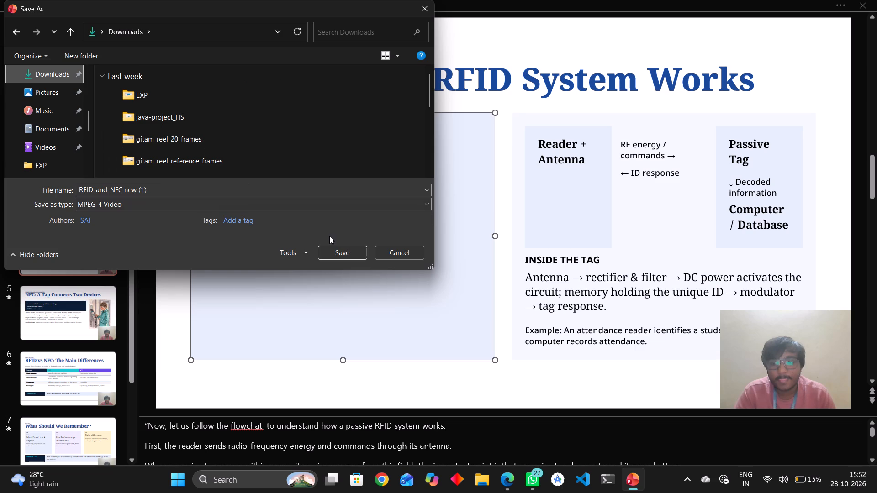
pyautogui.click(336, 250)
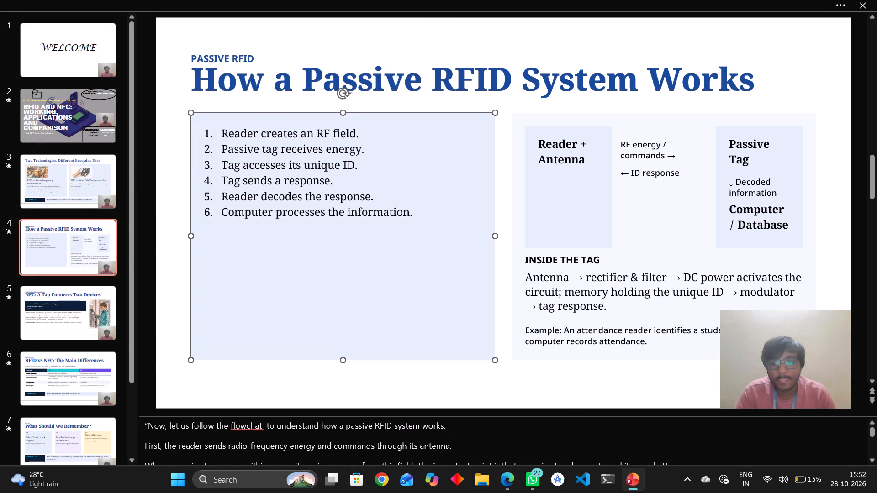
# Go to the RFID vs NFC: The Main Differences slide and save the presentation.
pyautogui.click(36, 365)
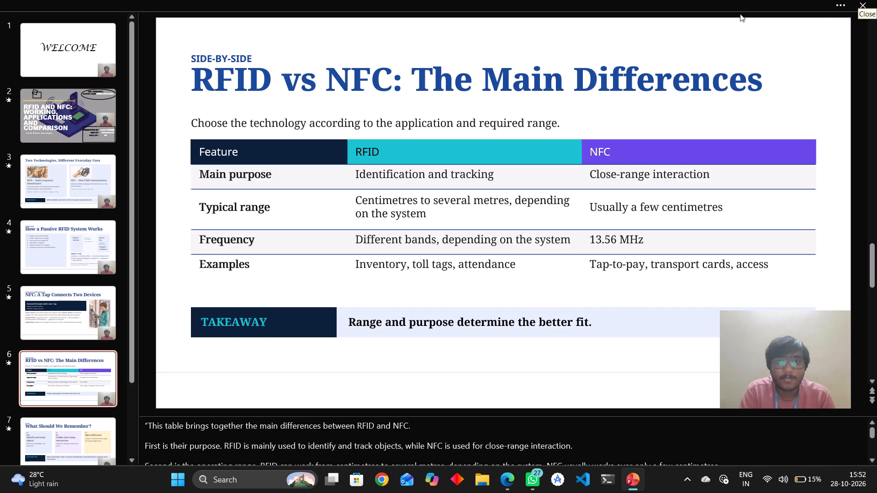
pyautogui.click(573, 0)
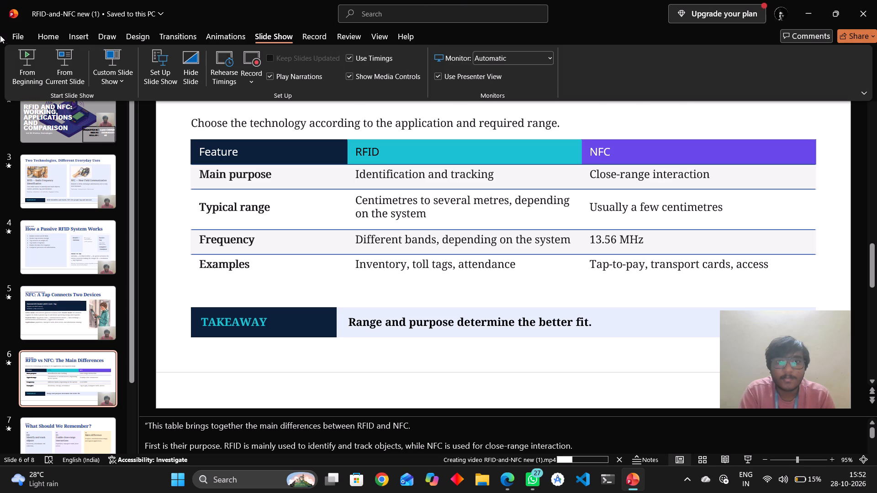
pyautogui.click(3, 36)
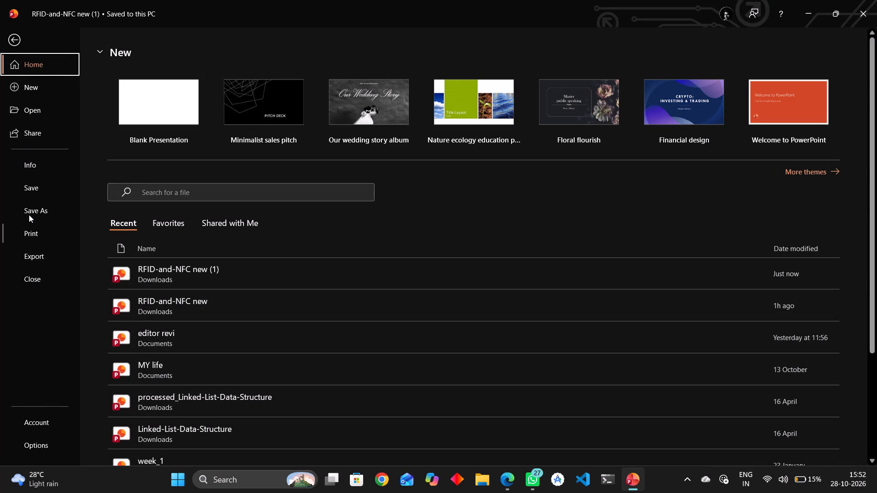
pyautogui.click(34, 190)
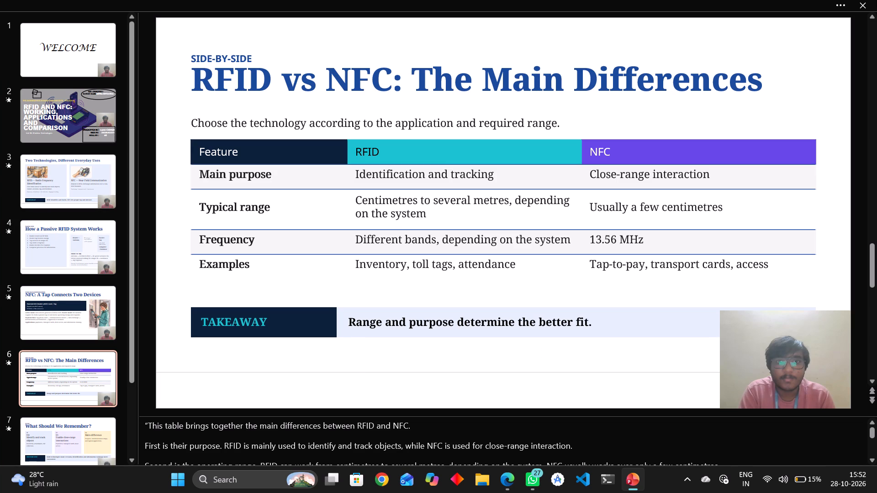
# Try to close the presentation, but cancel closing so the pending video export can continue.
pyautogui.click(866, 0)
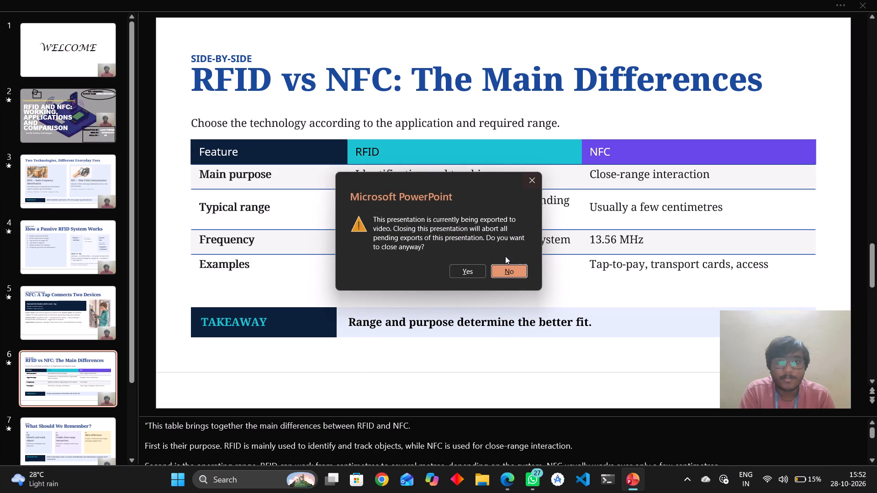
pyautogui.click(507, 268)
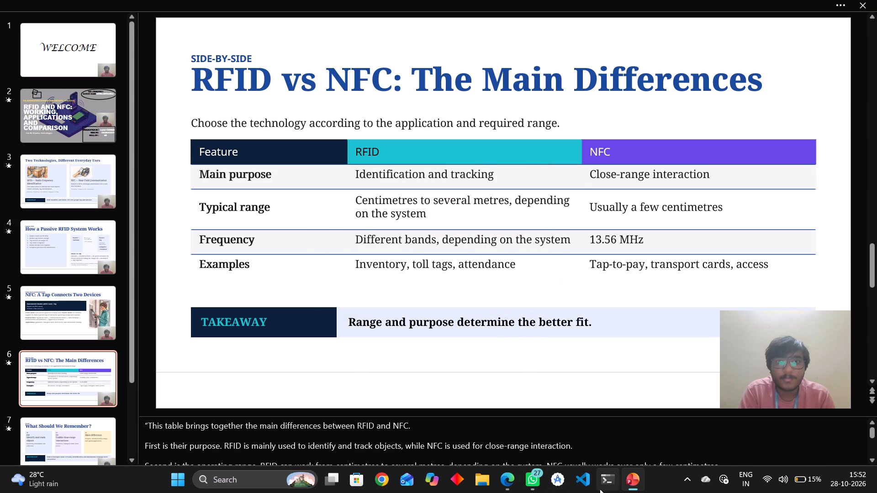
# Switch to File Explorer, try to play the exported RFID-and-NFC new (1) video from the recent files, and close Media Player.
pyautogui.click(485, 477)
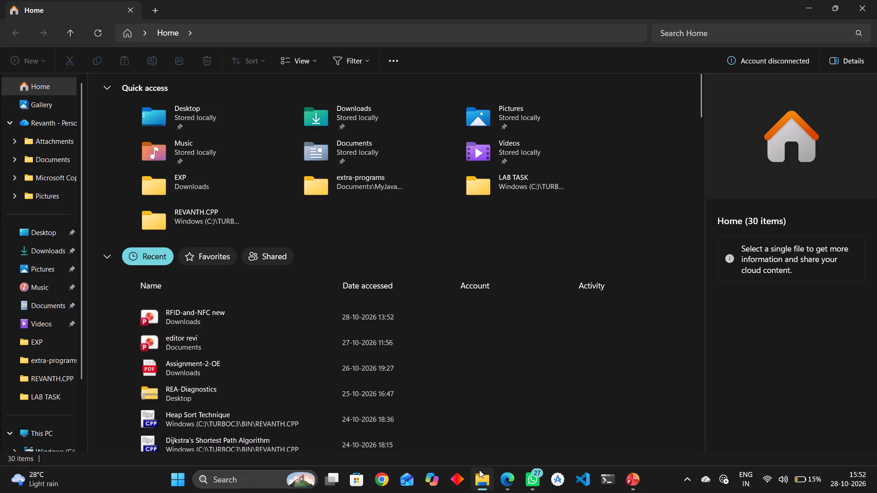
pyautogui.click(207, 316)
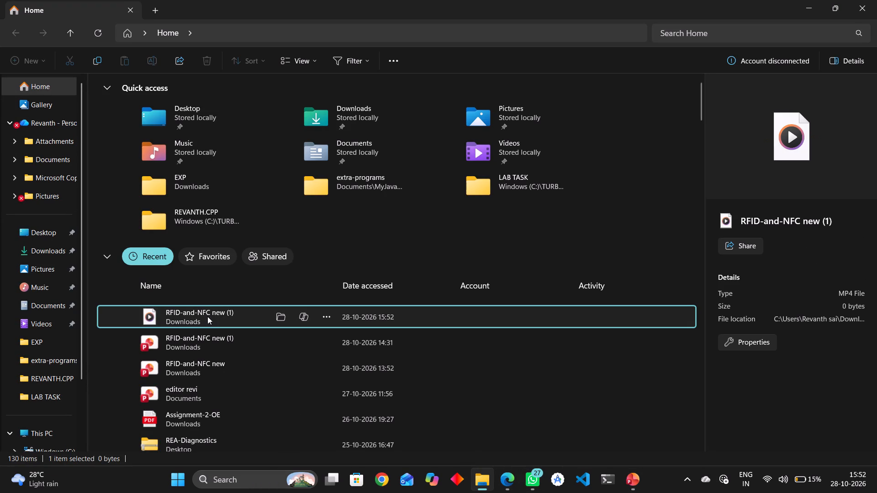
pyautogui.doubleClick(207, 316)
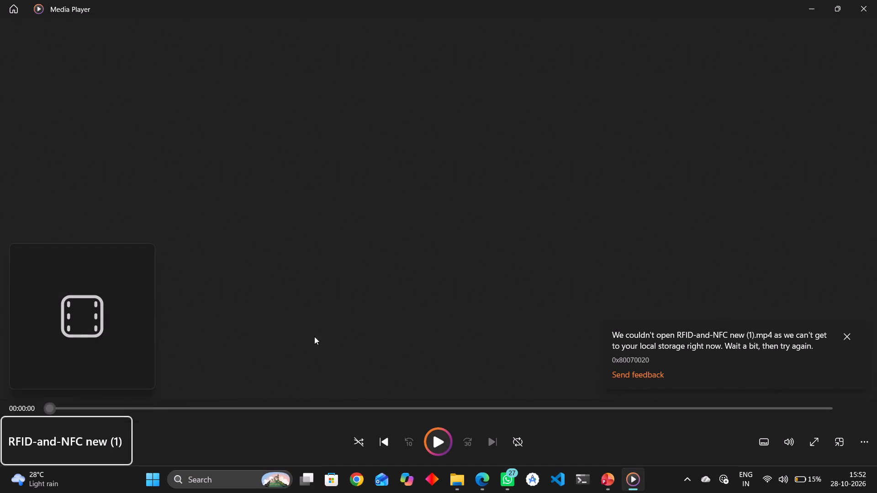
pyautogui.click(876, 0)
# Return to the presentation in PowerPoint and open its export options.
pyautogui.click(625, 473)
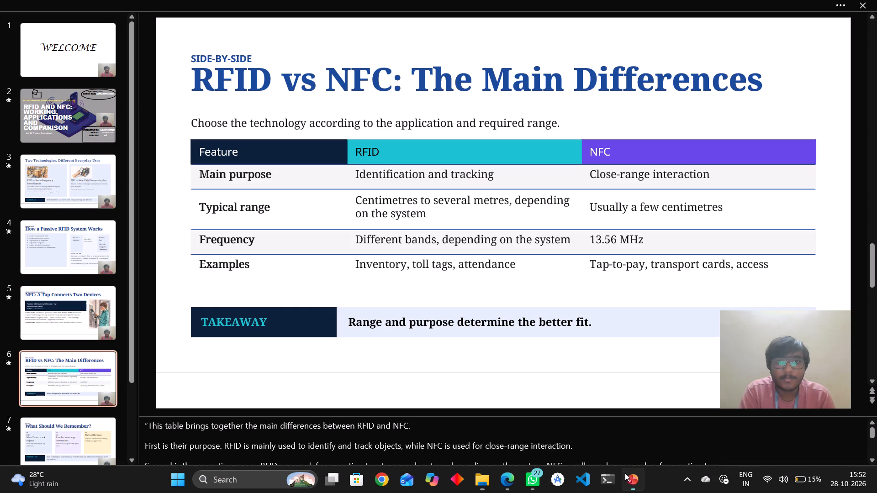
pyautogui.click(128, 0)
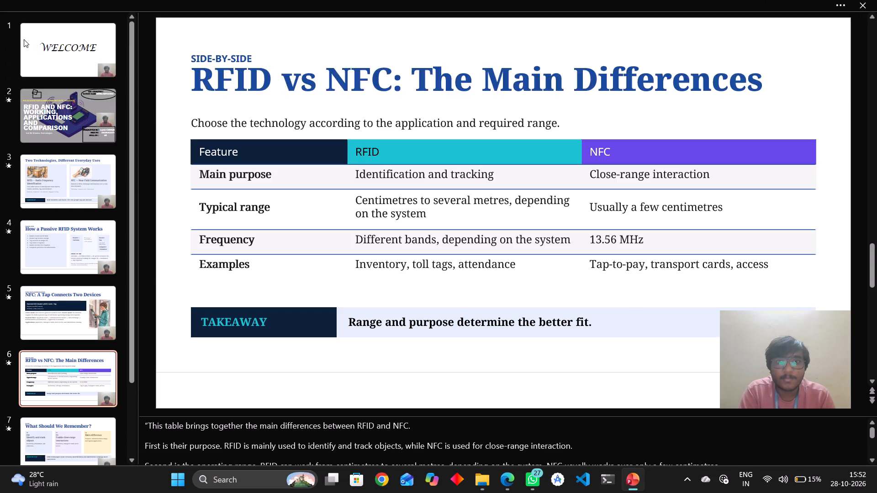
pyautogui.click(24, 40)
pyautogui.click(44, 252)
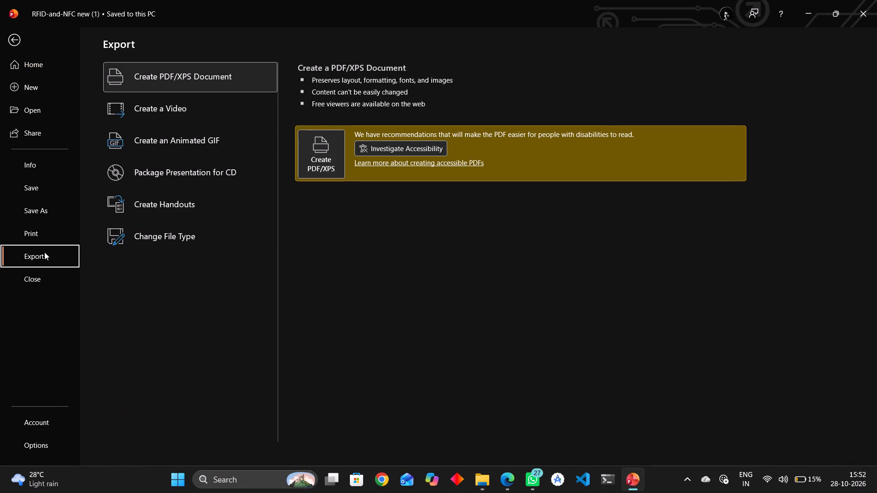
# Switch to File Explorer and open the RFID-and-NFC new (1) video from the Downloads folder in Media Player.
pyautogui.click(470, 483)
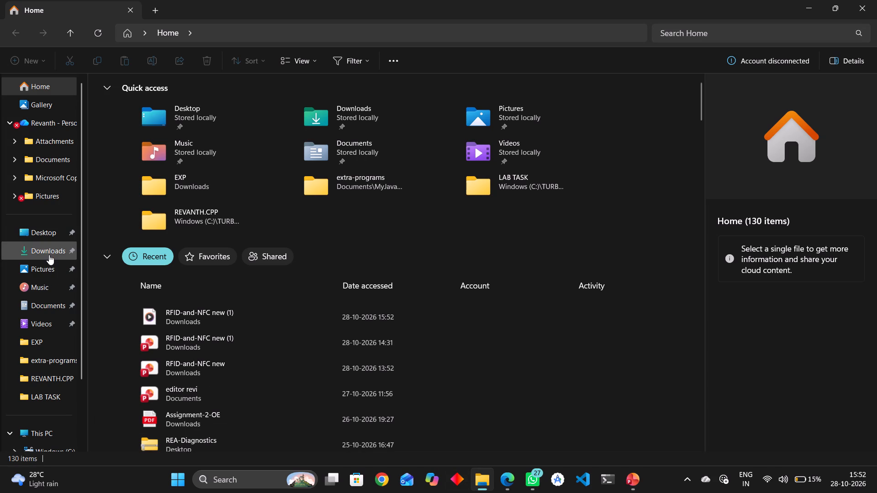
pyautogui.click(49, 255)
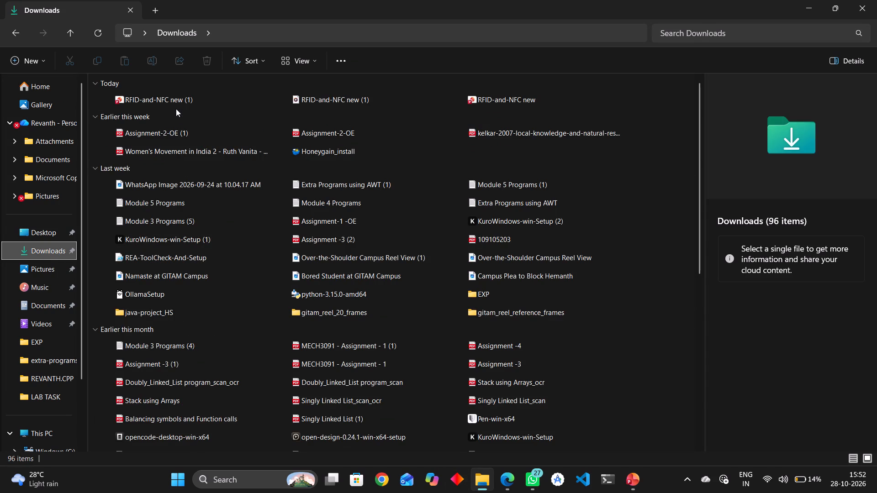
pyautogui.doubleClick(177, 101)
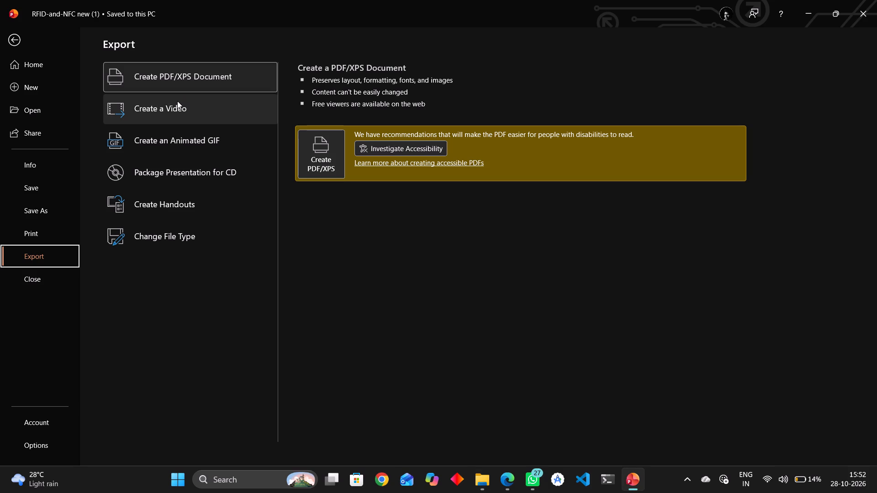
pyautogui.click(486, 483)
pyautogui.doubleClick(91, 36)
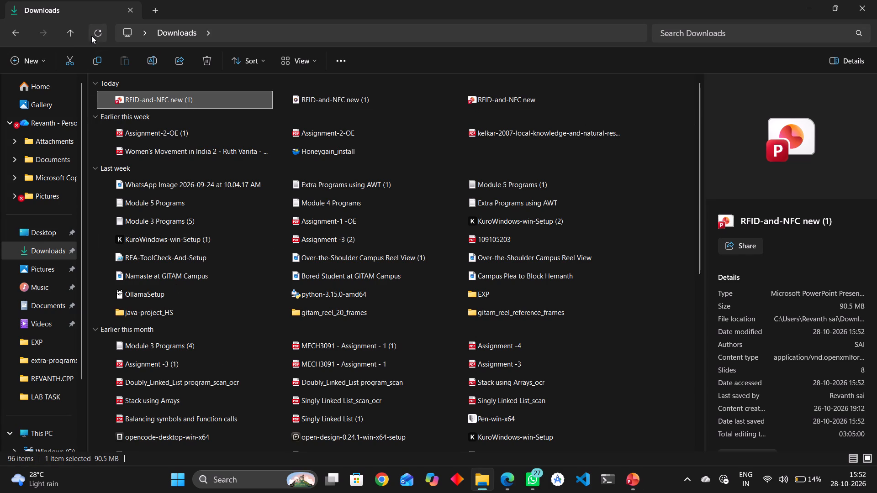
pyautogui.doubleClick(346, 97)
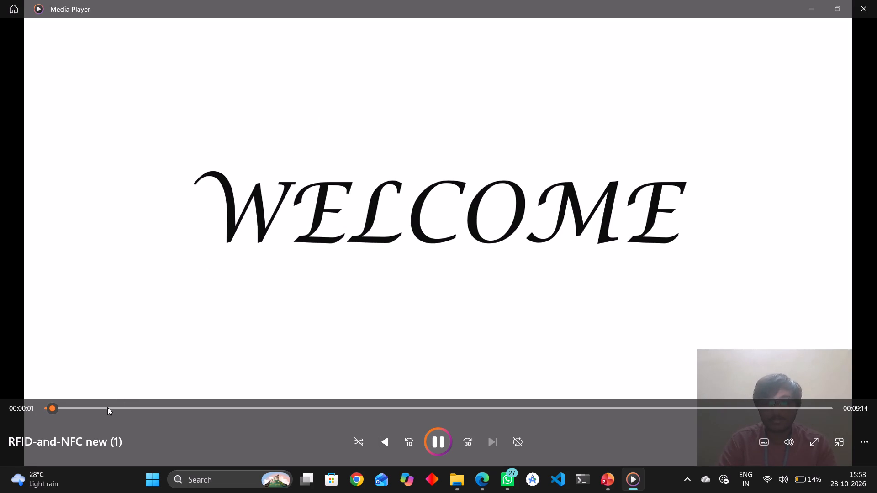
# Skim the exported video from the welcome slide to the NFC: A Tap Connects Two Devices slide.
pyautogui.click(78, 415)
pyautogui.click(264, 412)
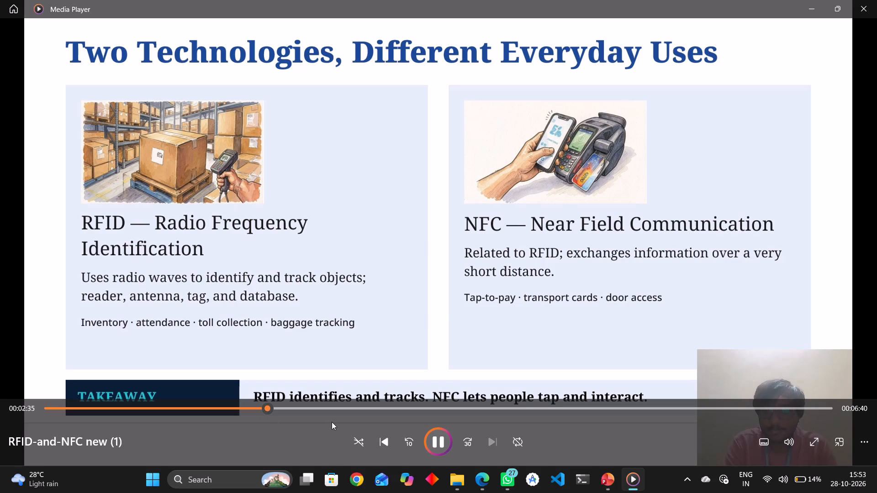
pyautogui.click(332, 419)
pyautogui.click(371, 410)
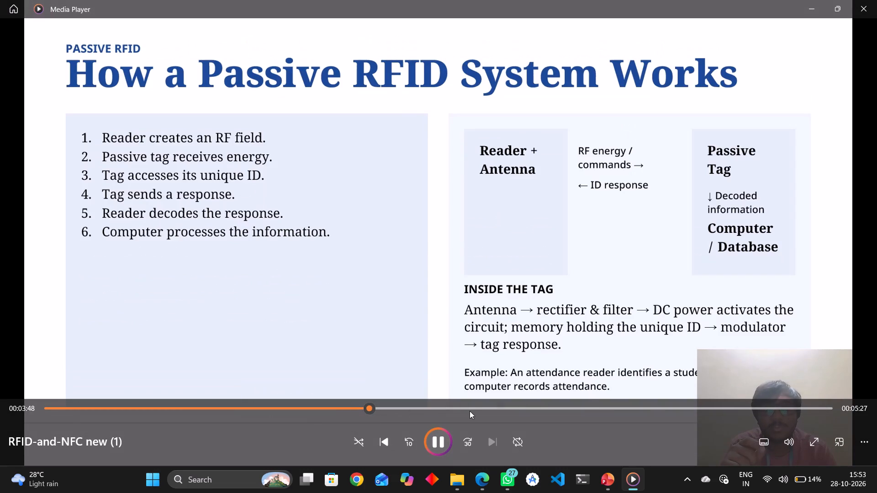
pyautogui.click(470, 411)
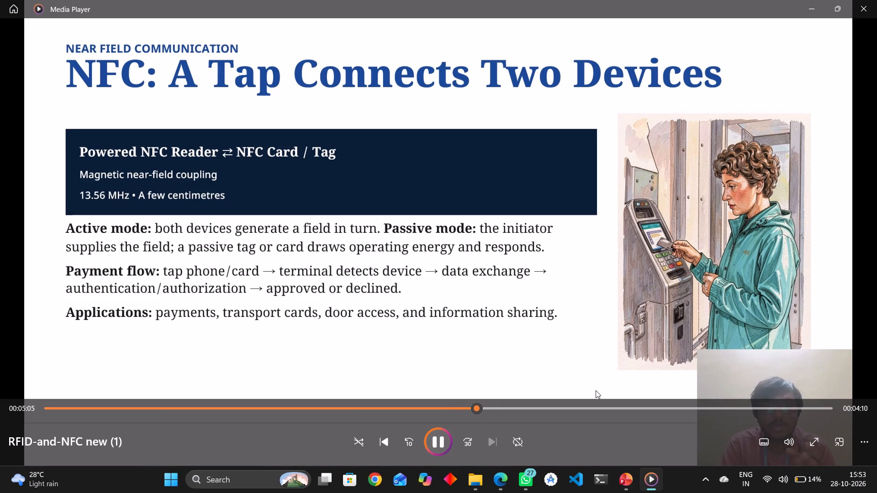
# Restart the video from the beginning and watch the welcome and title slides with the camera narration.
pyautogui.moveTo(46, 409); pyautogui.dragTo(45, 409)
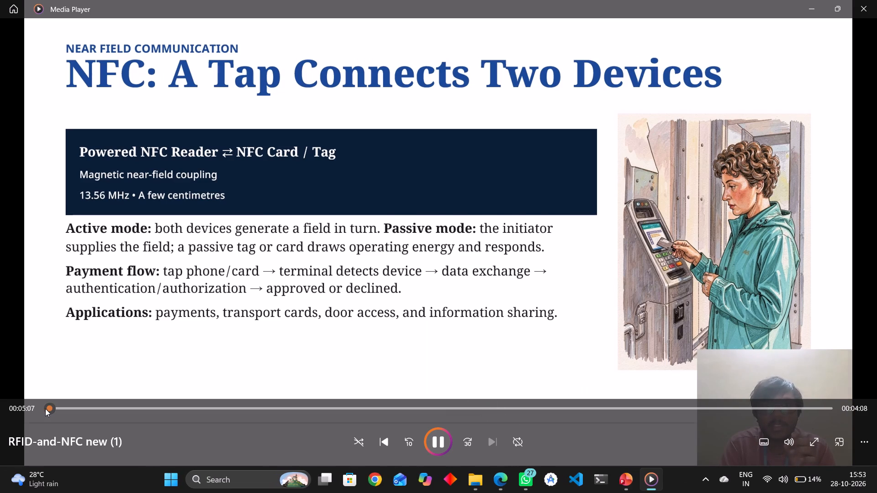
pyautogui.moveTo(45, 409); pyautogui.dragTo(38, 409)
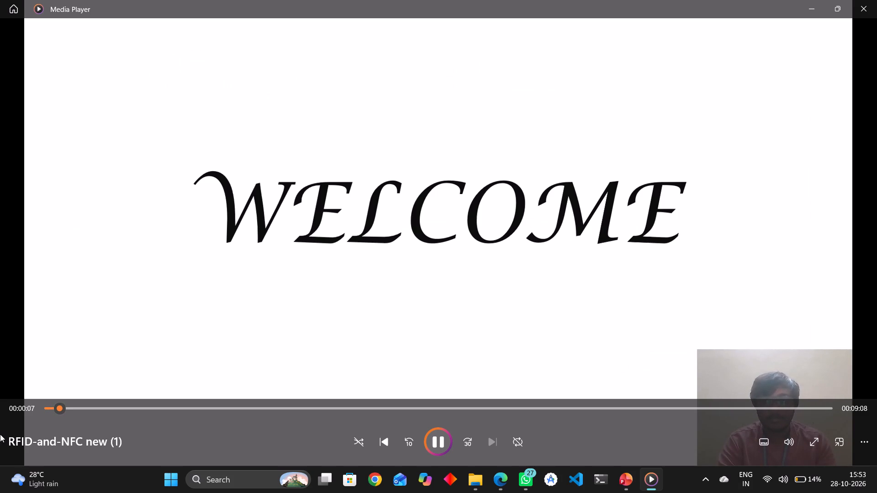
pyautogui.moveTo(0, 481); pyautogui.dragTo(7, 299)
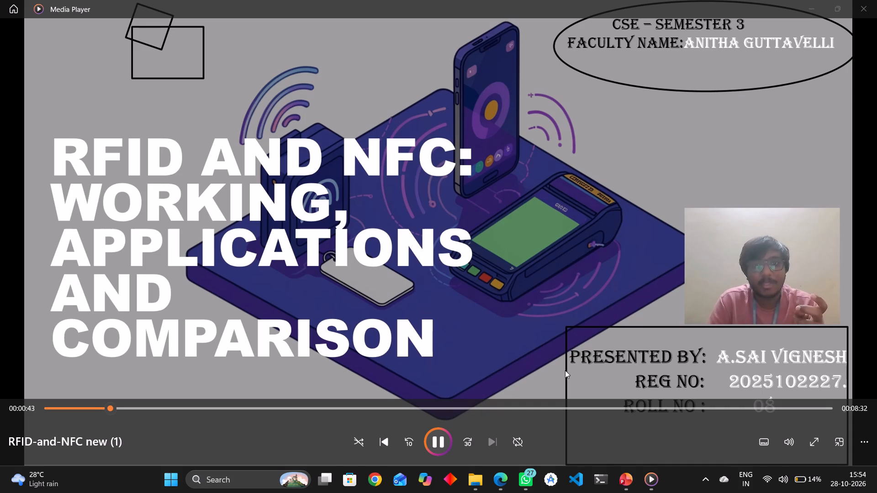
# Jump ahead in the video and watch the change from the passive RFID slide to the NFC slide.
pyautogui.click(417, 411)
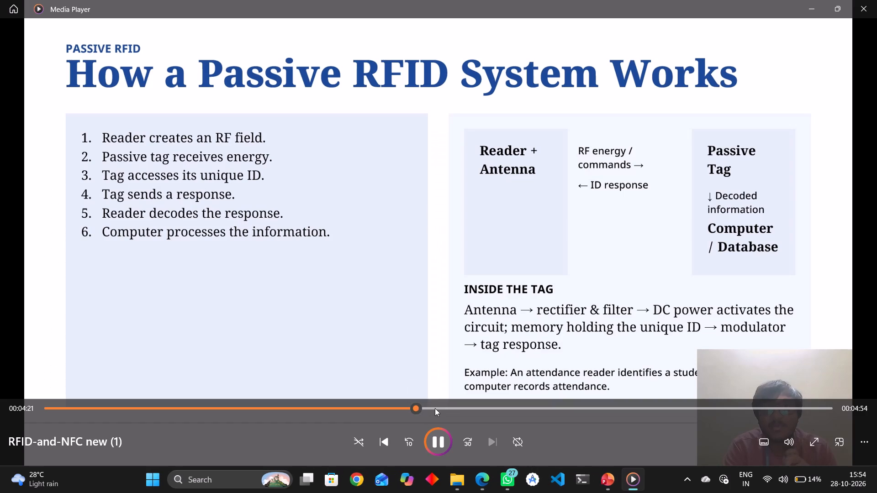
pyautogui.moveTo(420, 408); pyautogui.dragTo(429, 407)
pyautogui.click(433, 407)
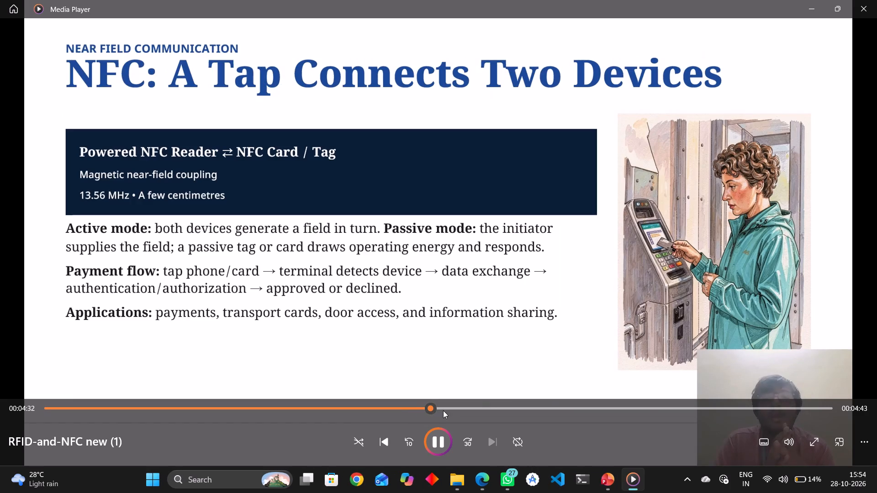
pyautogui.click(421, 407)
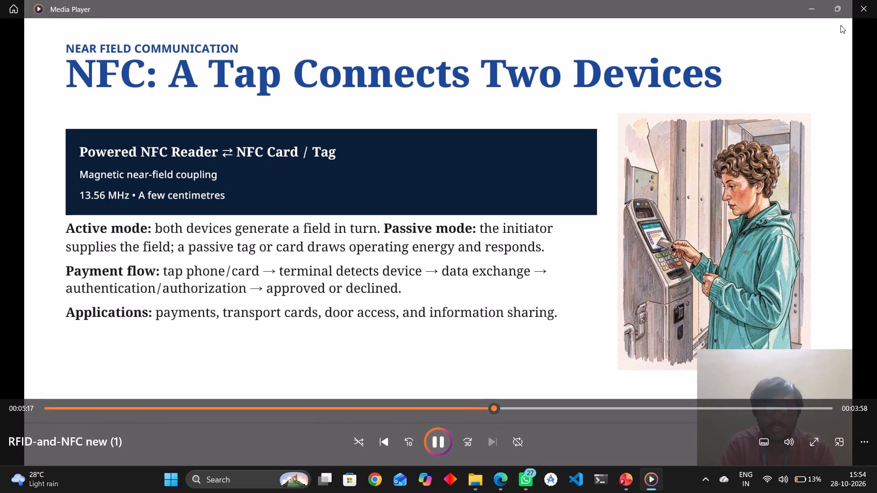
# Close the exported RFID-and-NFC new (1) video in Media Player.
pyautogui.click(876, 0)
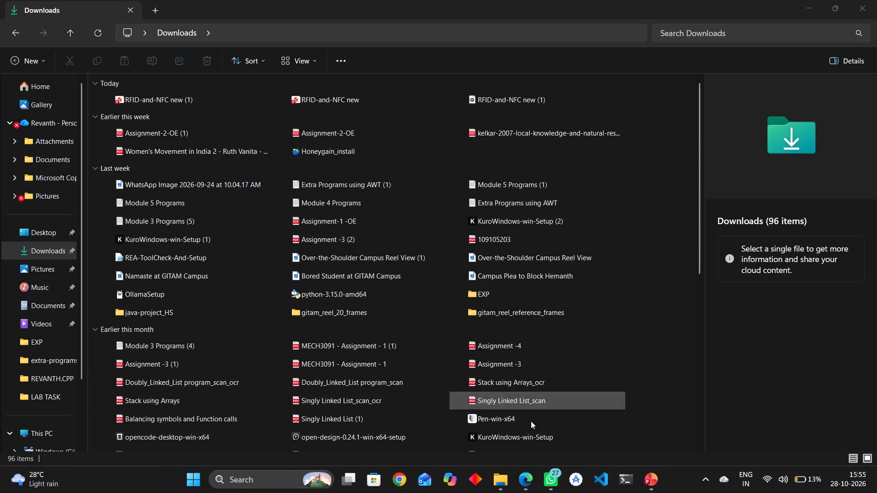
# Switch to PowerPoint and open the file management view for the RFID-and-NFC new (1) presentation.
pyautogui.click(655, 484)
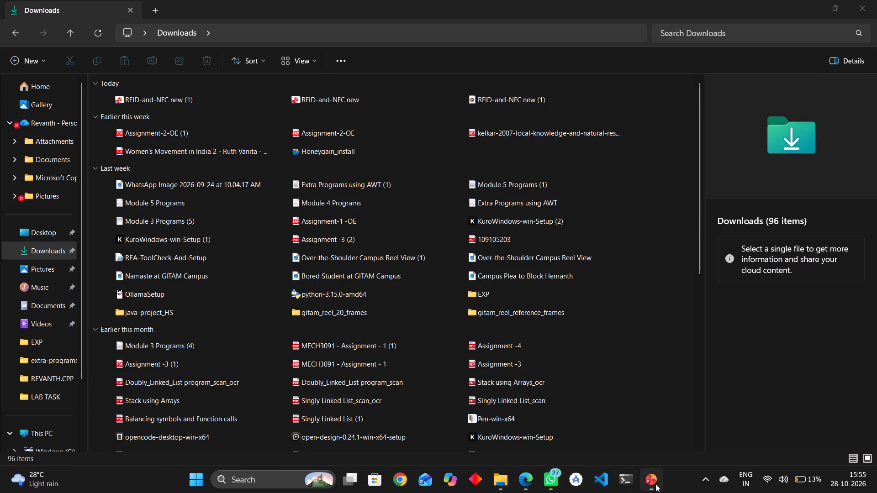
pyautogui.click(19, 72)
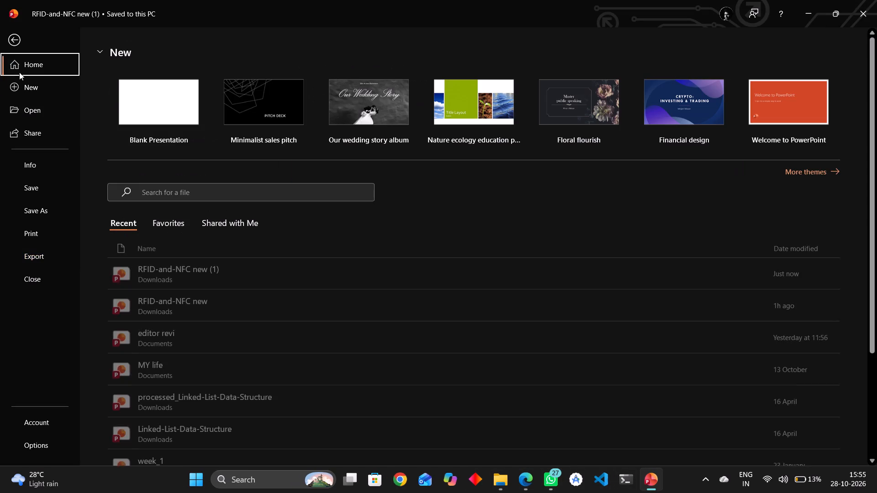